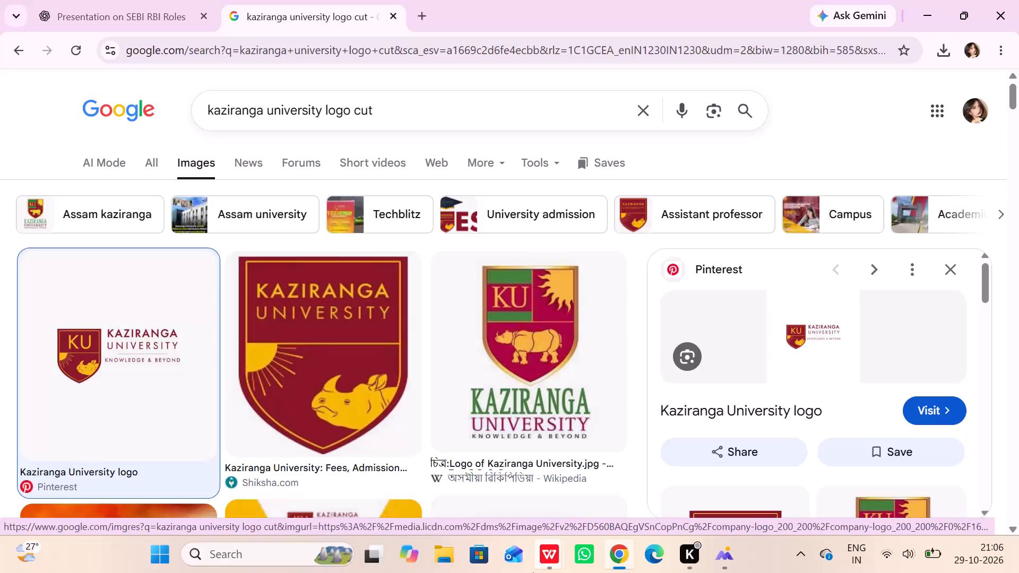
Close the Payment Page window and switch to the SEBI_RBI_Corporate_Governance presentation in WPS Office.
{"action": "left_click", "coordinate": [533, 571]}
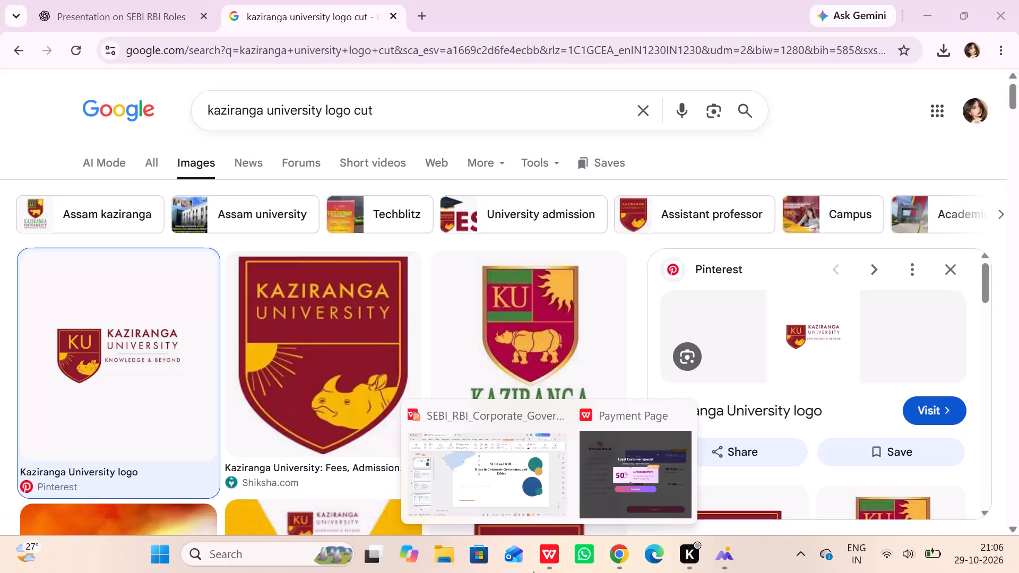
{"action": "left_click", "coordinate": [548, 558]}
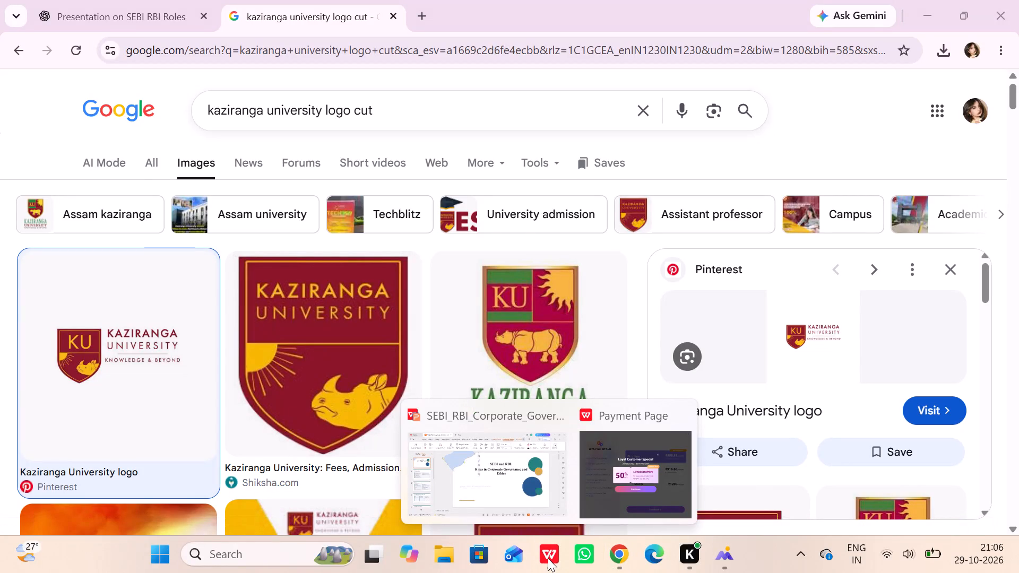
{"action": "left_click", "coordinate": [680, 419]}
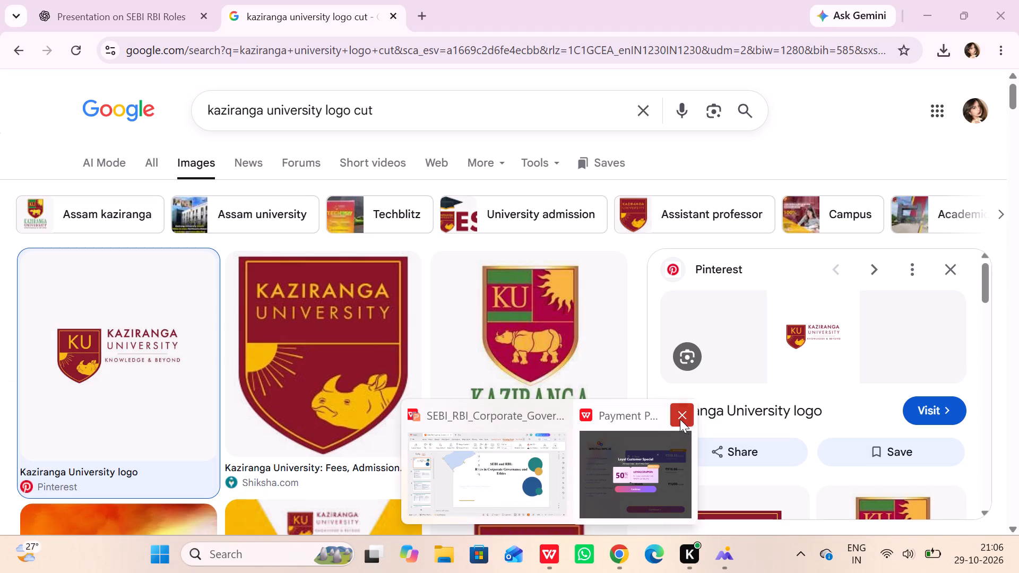
{"action": "left_click", "coordinate": [504, 461]}
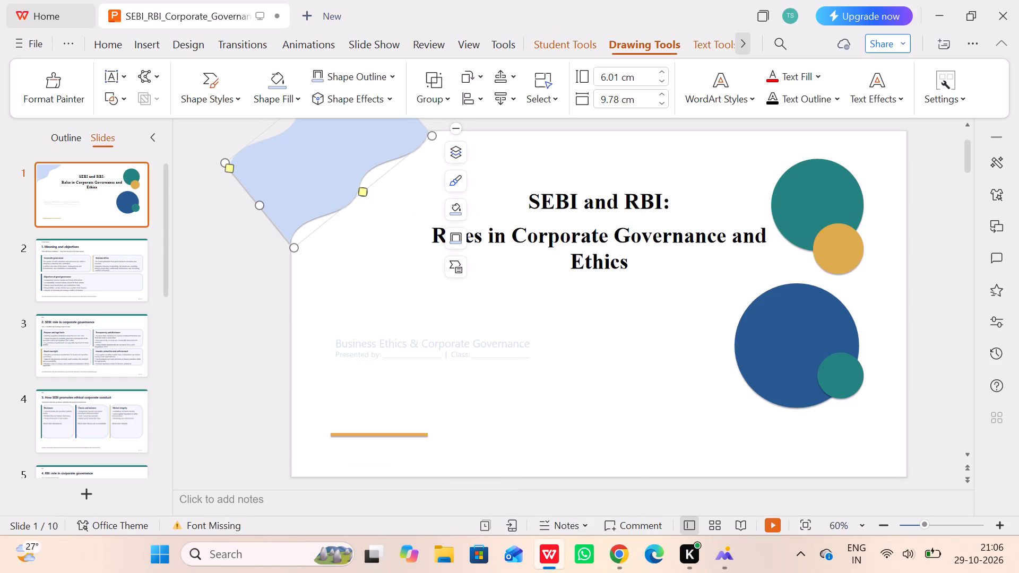
Preview the title slide full screen as a slide show and return to editing.
{"action": "double_click", "coordinate": [370, 336]}
{"action": "double_click", "coordinate": [315, 298]}
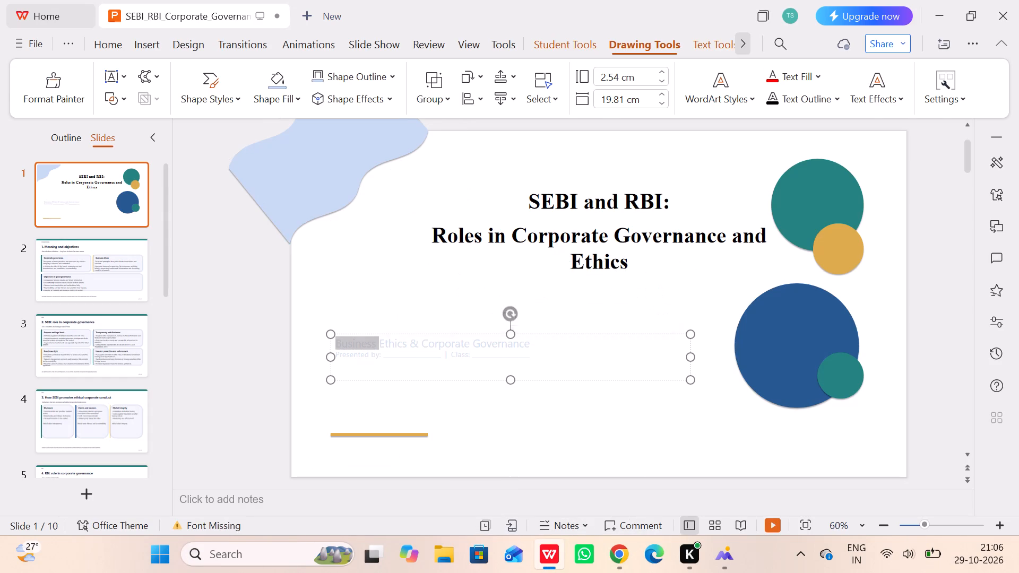
{"action": "double_click", "coordinate": [224, 350]}
{"action": "double_click", "coordinate": [136, 187]}
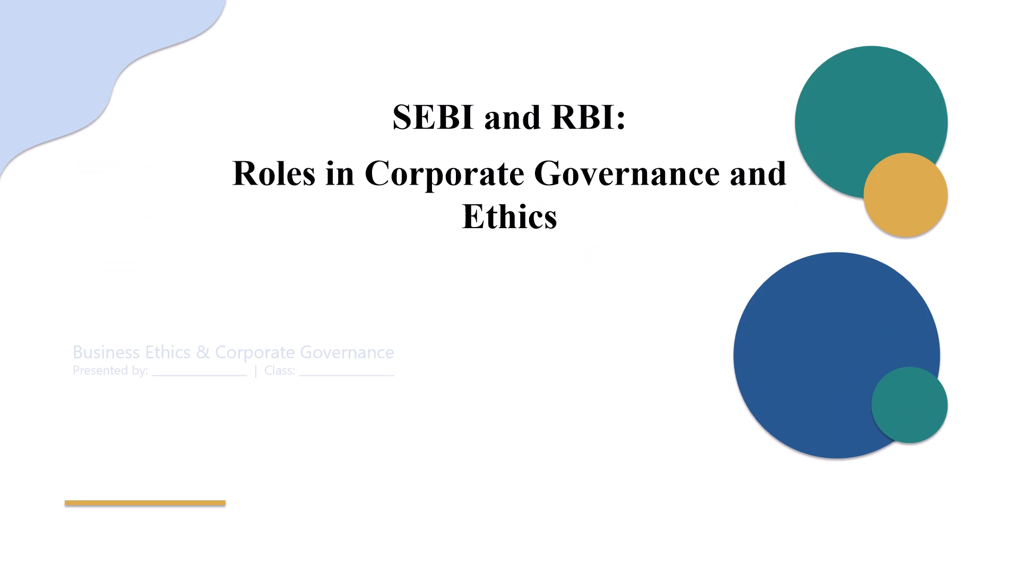
{"action": "key", "text": "Escape"}
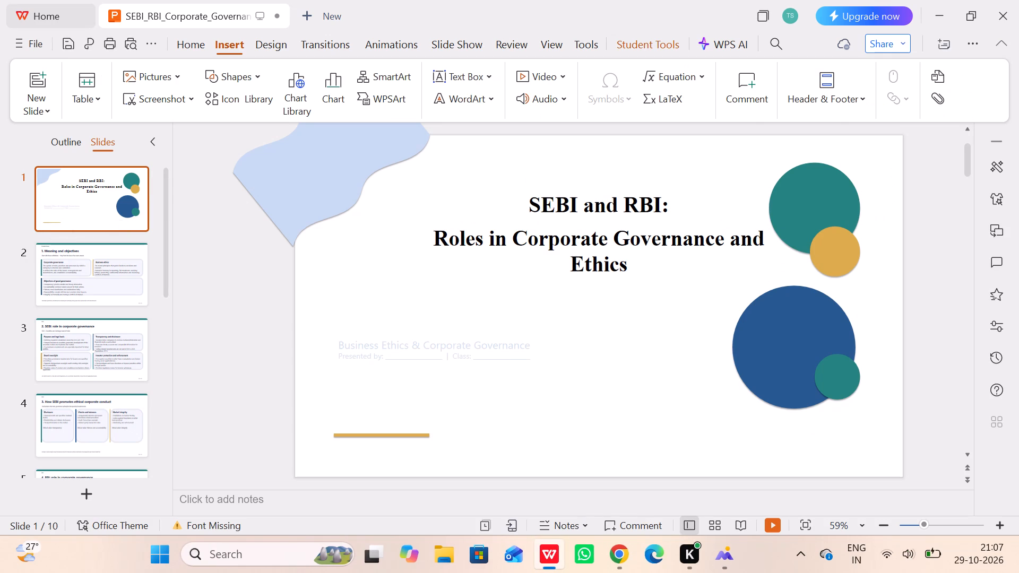
Examine the title slide design, including the SEBI and RBI pictures, in the pastel reference image in WPS Photos.
{"action": "left_click", "coordinate": [728, 559]}
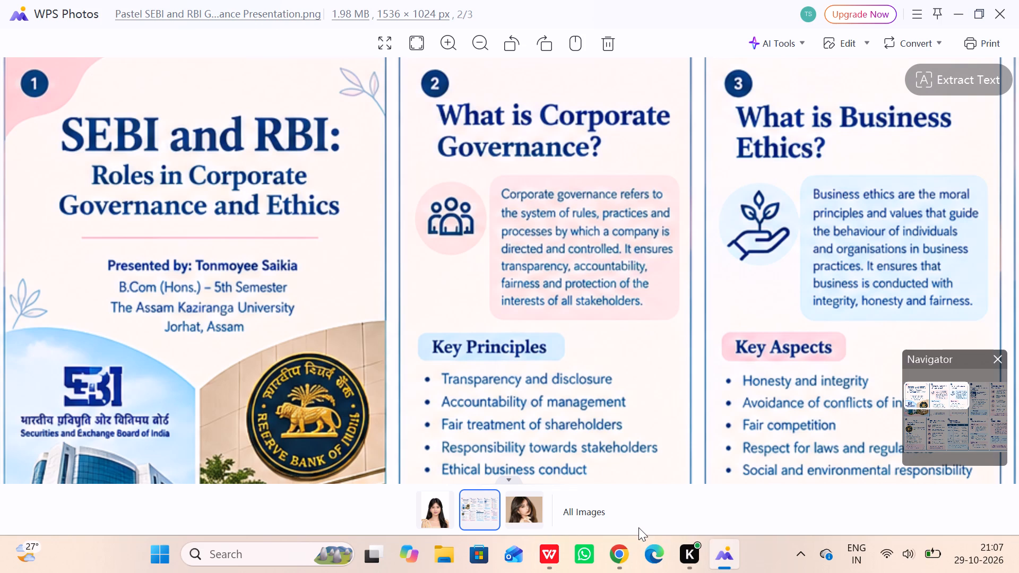
{"action": "right_click", "coordinate": [339, 405]}
{"action": "scroll", "coordinate": [339, 405], "scroll_direction": "down", "scroll_amount": 3}
{"action": "left_click_drag", "start_coordinate": [217, 300], "coordinate": [249, 132]}
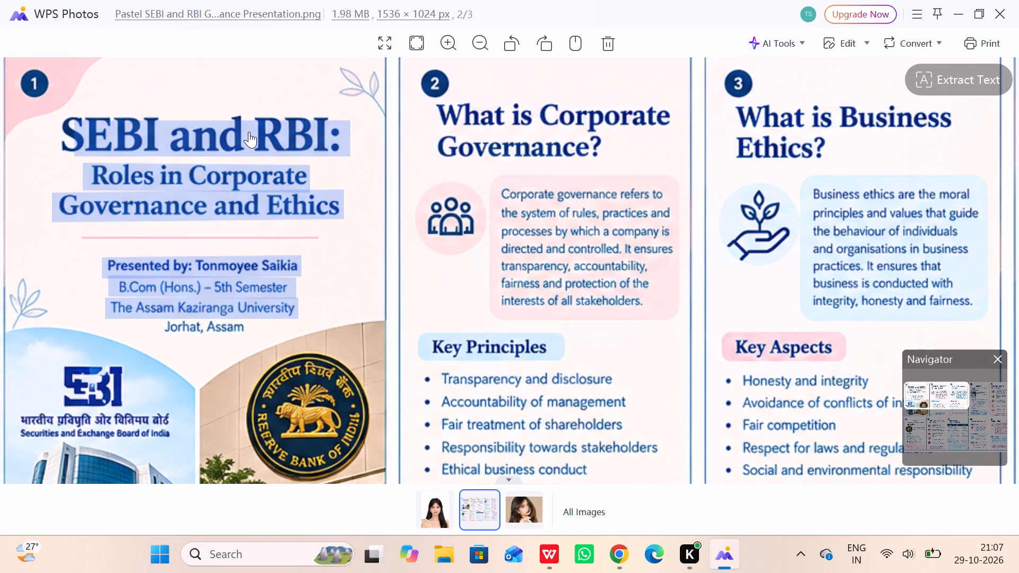
{"action": "left_click_drag", "start_coordinate": [359, 267], "coordinate": [366, 134]}
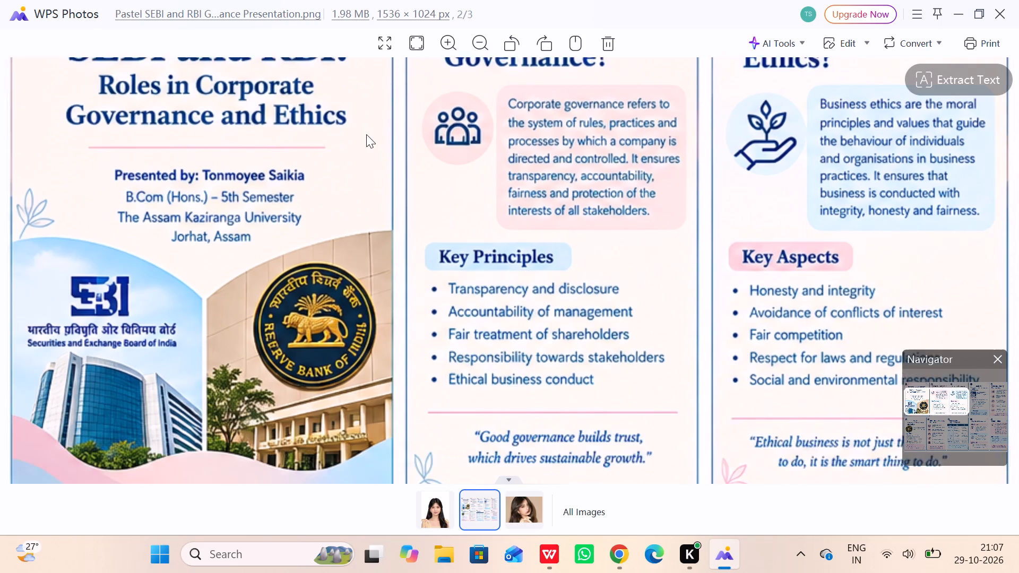
{"action": "left_click_drag", "start_coordinate": [366, 134], "coordinate": [366, 123]}
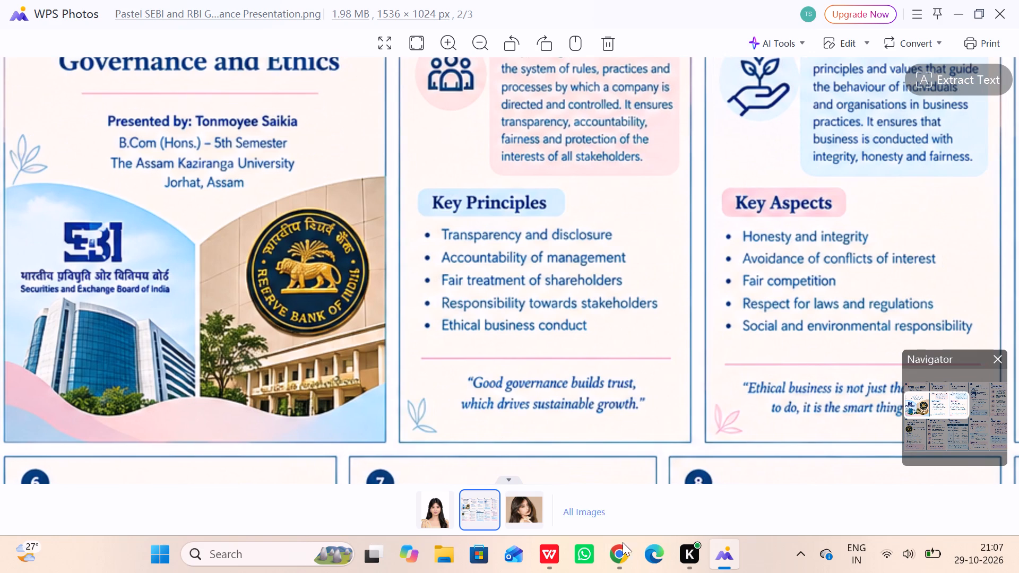
Back in the WPS presentation, draw a Round Diagonal Corner Rectangle about 9.65 cm high and 16.42 cm wide on the title slide.
{"action": "left_click", "coordinate": [551, 554]}
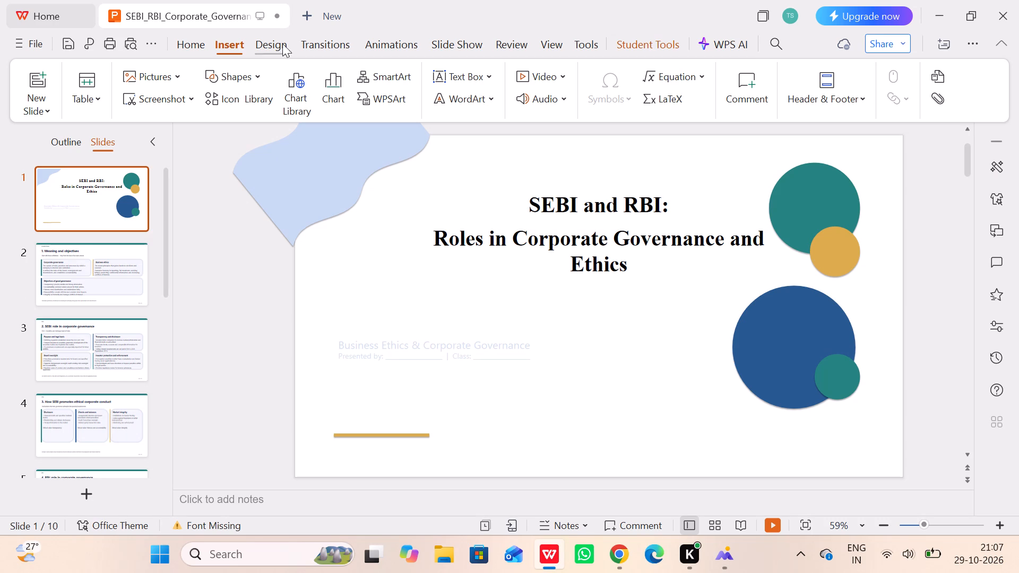
{"action": "left_click", "coordinate": [236, 75]}
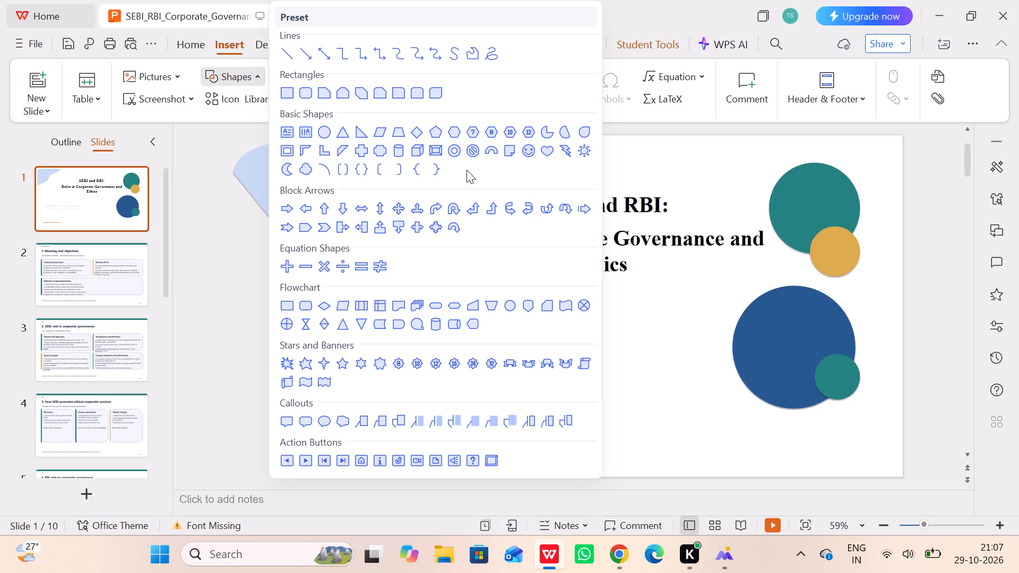
{"action": "left_click_drag", "start_coordinate": [467, 170], "coordinate": [488, 71]}
{"action": "left_click_drag", "start_coordinate": [488, 71], "coordinate": [491, 89]}
{"action": "left_click", "coordinate": [435, 93]}
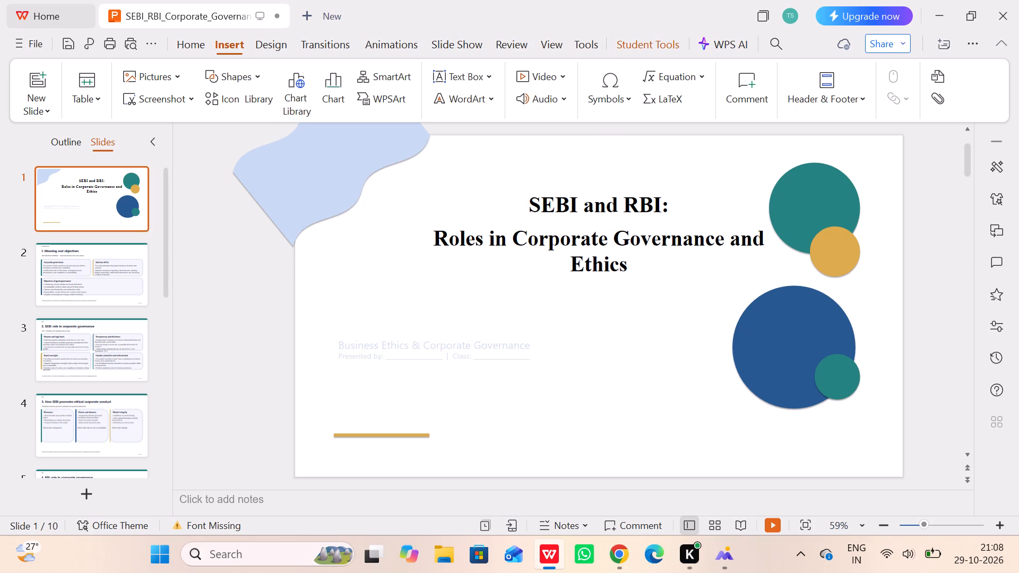
{"action": "left_click_drag", "start_coordinate": [372, 224], "coordinate": [666, 397]}
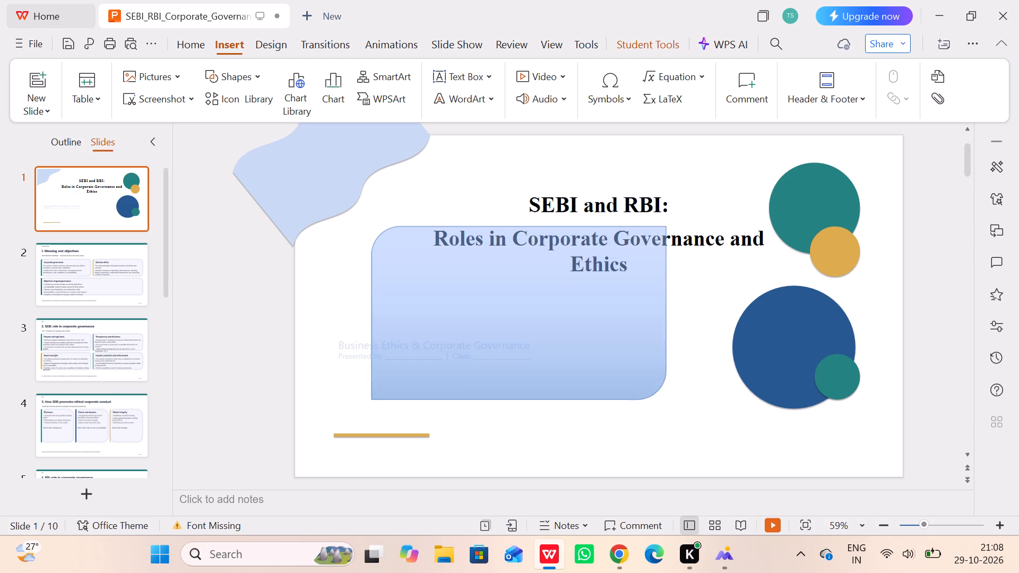
Move the rectangle into the slide's bottom-right corner and resize it to about 9.79 cm high by 16.39 cm wide.
{"action": "left_click_drag", "start_coordinate": [546, 292], "coordinate": [739, 331]}
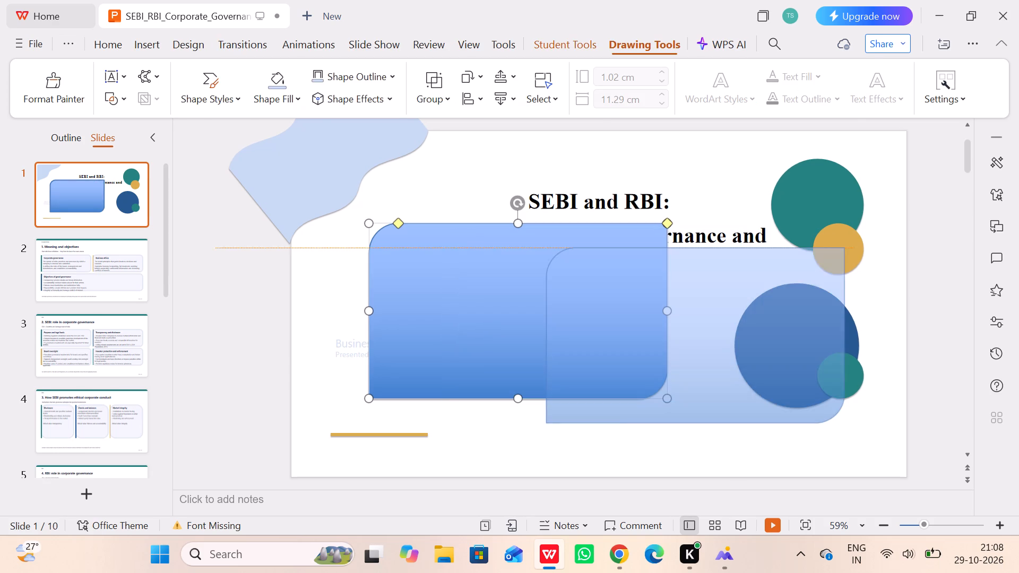
{"action": "left_click_drag", "start_coordinate": [739, 331], "coordinate": [787, 366]}
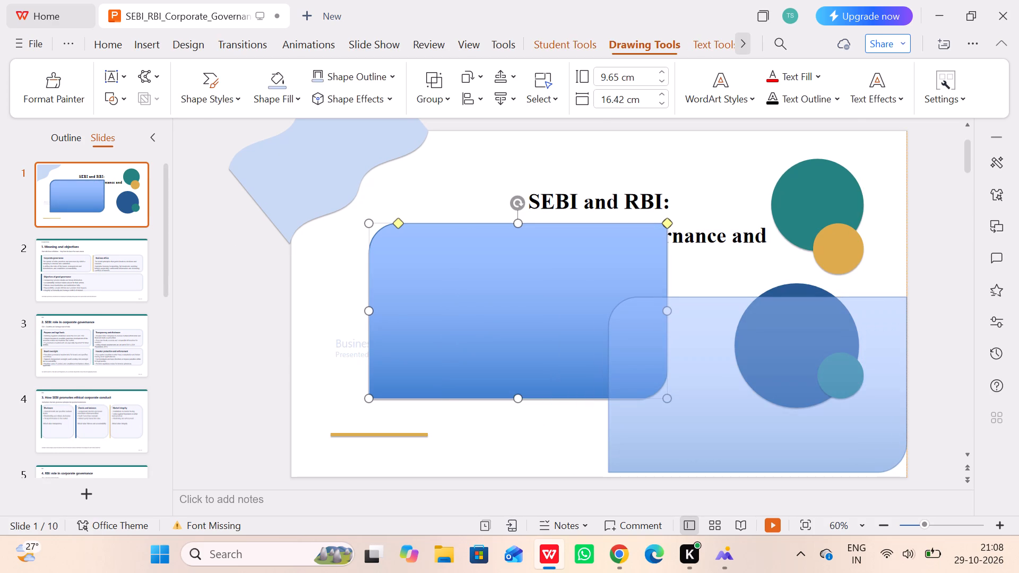
{"action": "left_click_drag", "start_coordinate": [787, 366], "coordinate": [787, 370]}
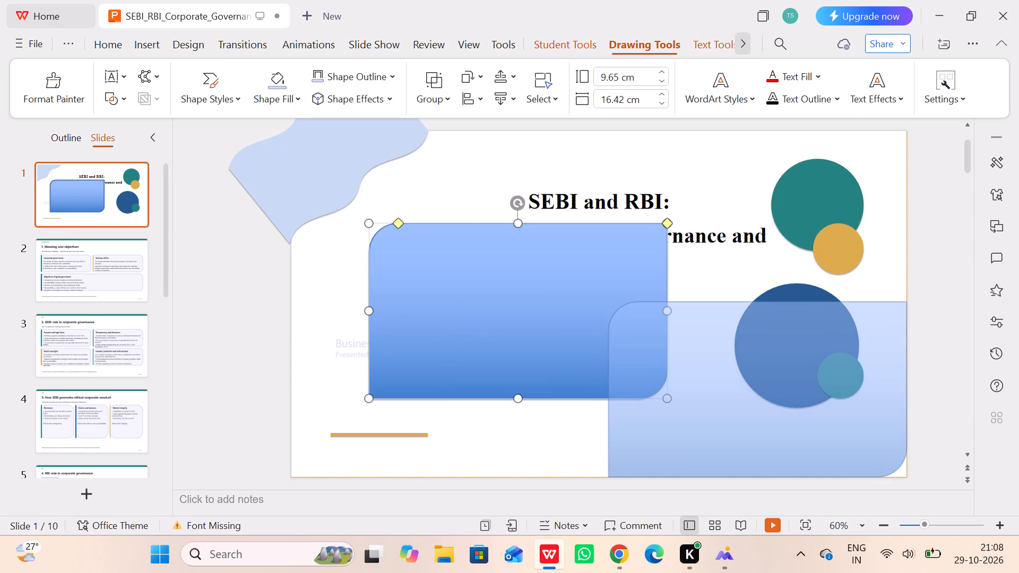
{"action": "left_click_drag", "start_coordinate": [787, 370], "coordinate": [786, 369]}
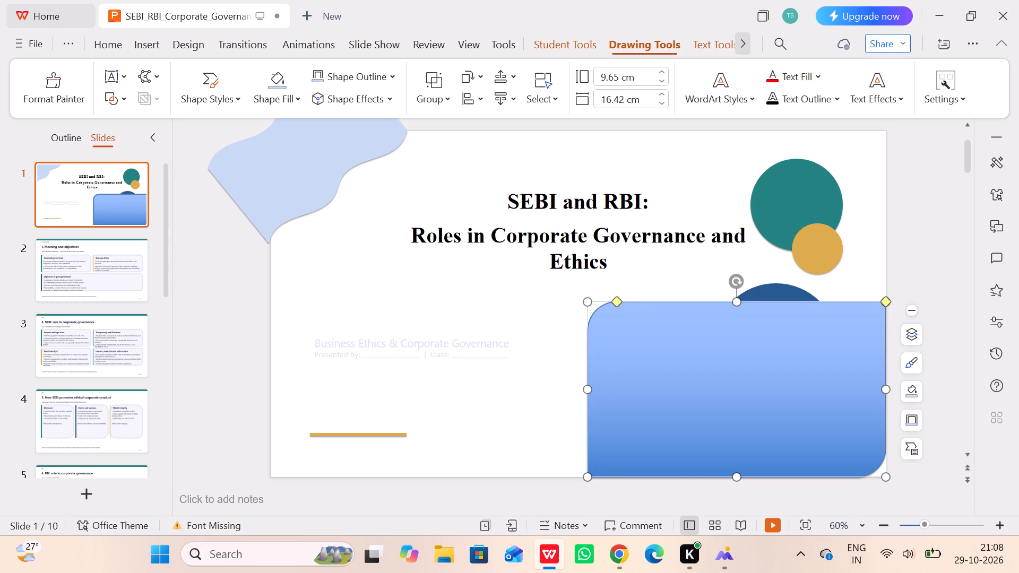
{"action": "left_click", "coordinate": [590, 302]}
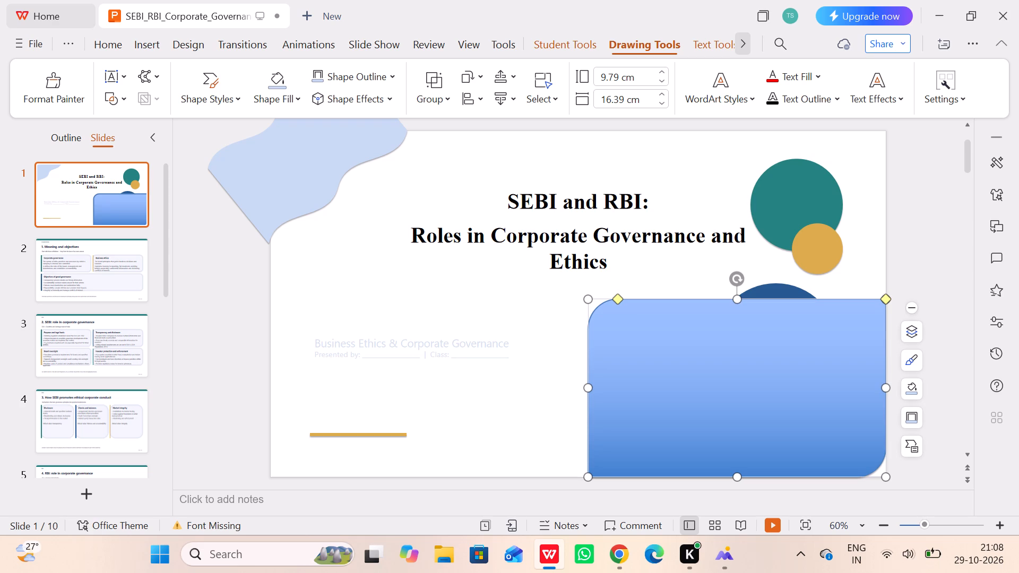
Move the "Business Ethics & Corporate Governance" subtitle text box to the slide's top edge, above the title.
{"action": "left_click", "coordinate": [377, 355]}
{"action": "left_click_drag", "start_coordinate": [362, 331], "coordinate": [615, 128]}
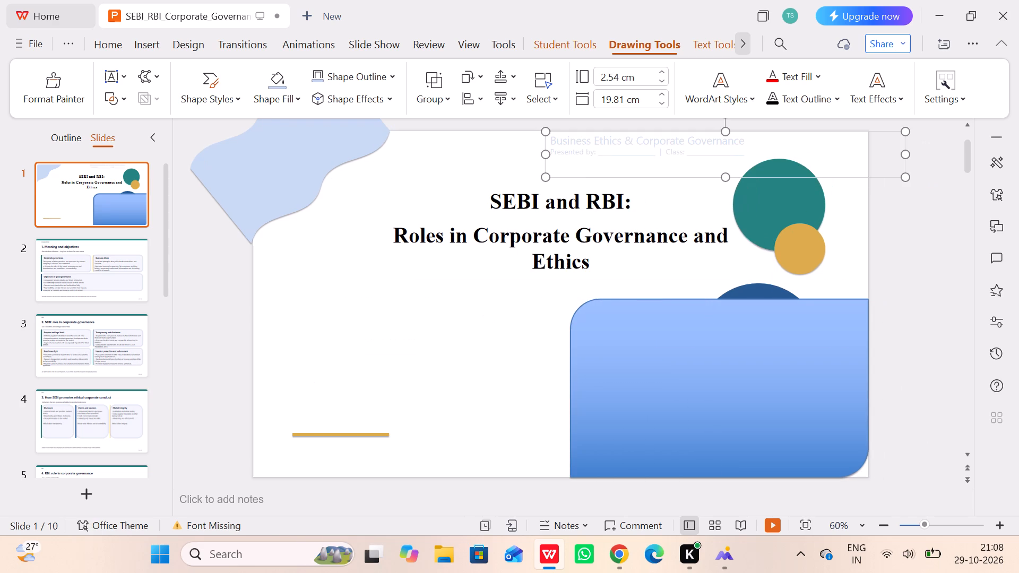
{"action": "left_click", "coordinate": [224, 301]}
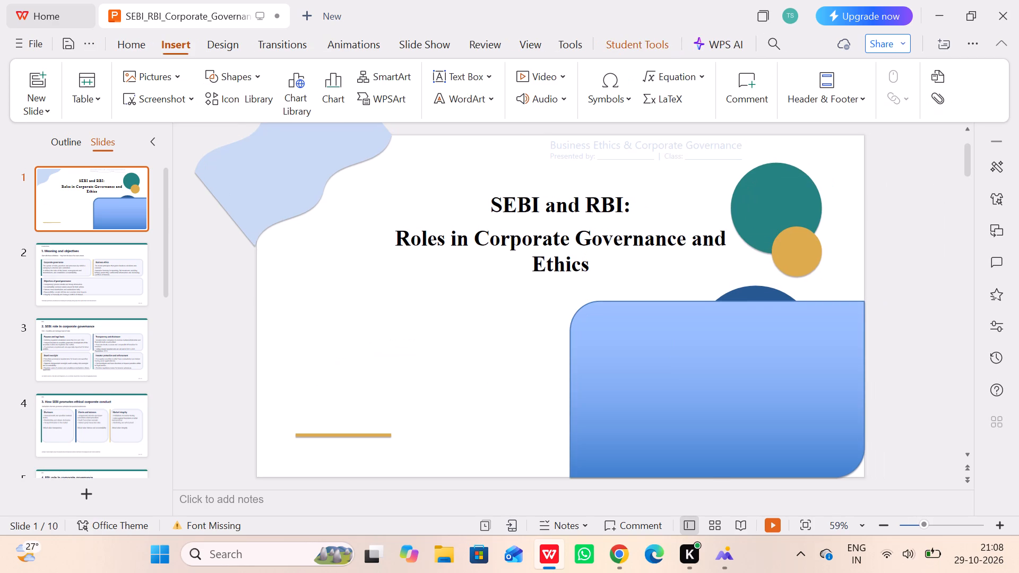
Draw a second Round Diagonal Corner Rectangle, about 11.18 cm high and 15.32 cm wide, beside the first along the slide's bottom edge.
{"action": "left_click", "coordinate": [784, 372]}
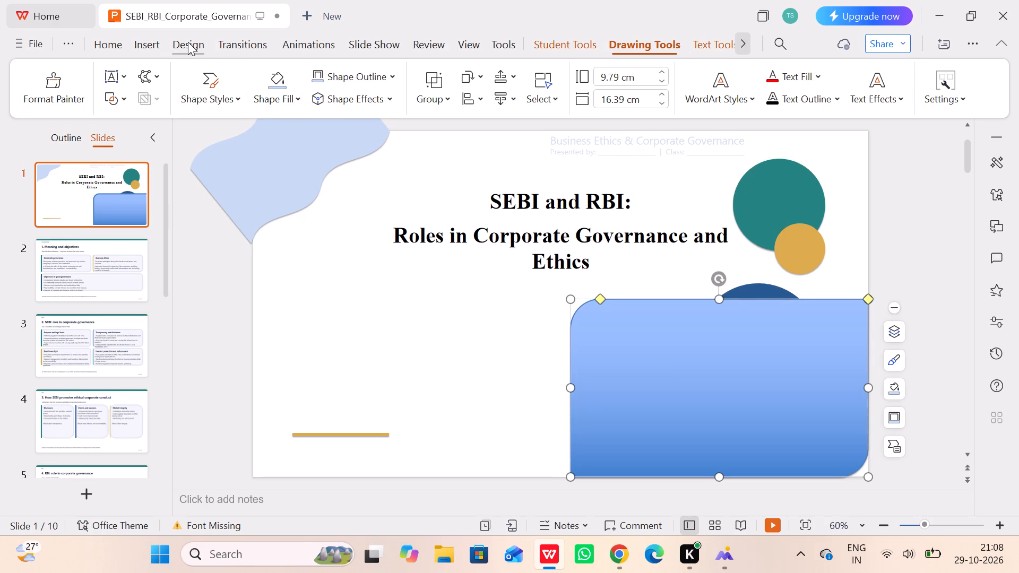
{"action": "left_click", "coordinate": [147, 53]}
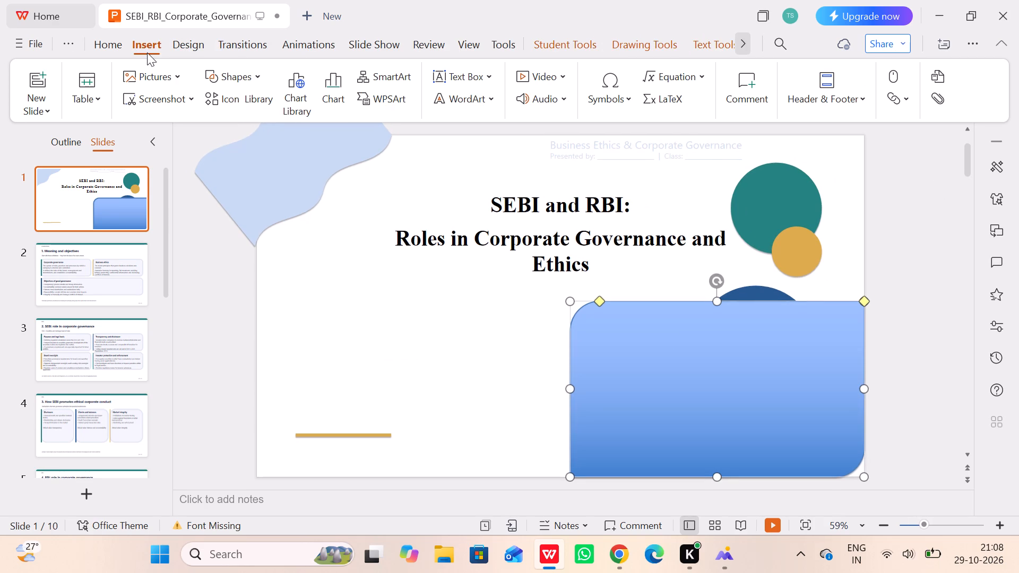
{"action": "left_click", "coordinate": [221, 73]}
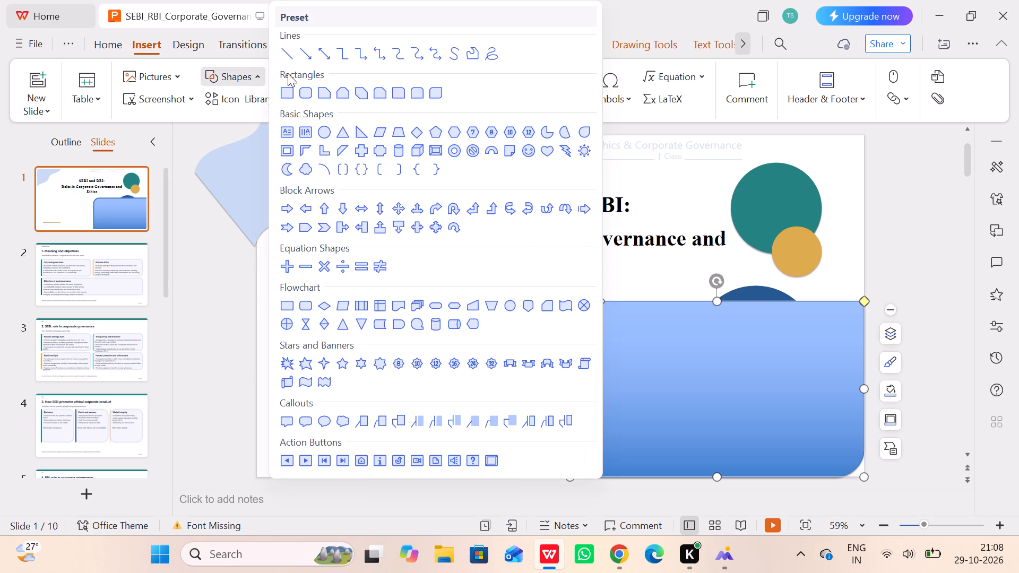
{"action": "left_click", "coordinate": [434, 89]}
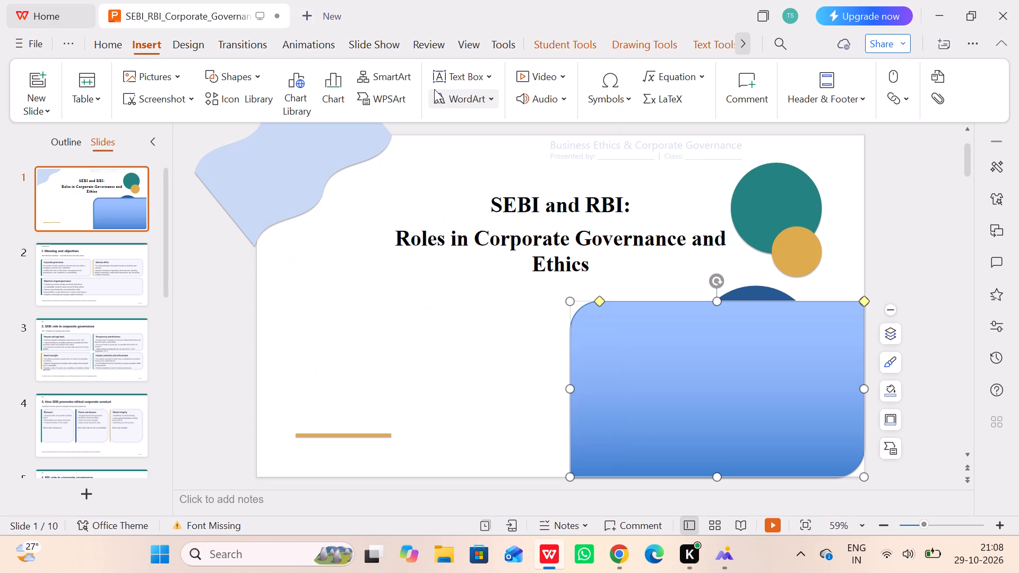
{"action": "left_click_drag", "start_coordinate": [287, 272], "coordinate": [498, 420]}
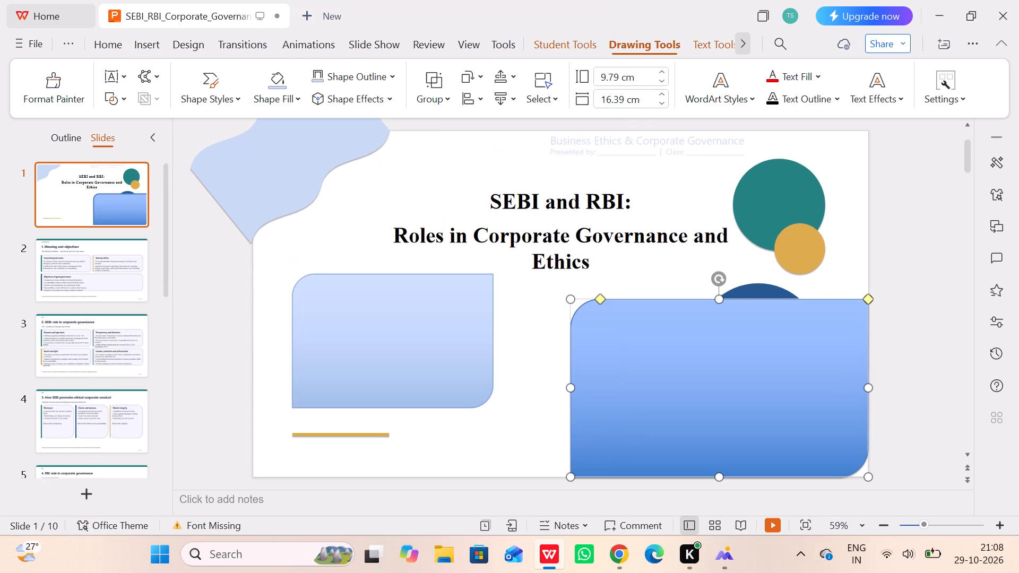
{"action": "left_click_drag", "start_coordinate": [498, 420], "coordinate": [564, 470]}
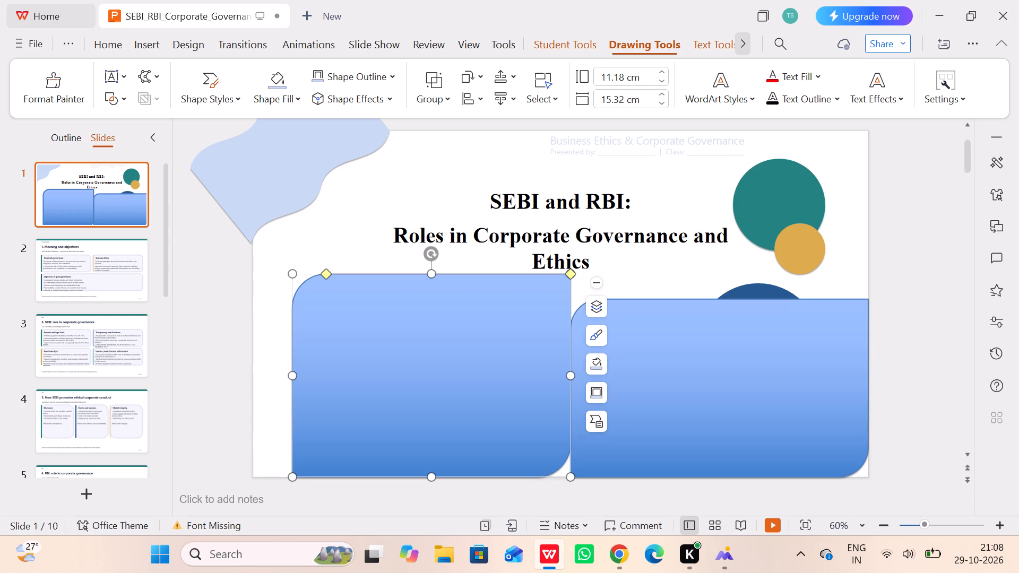
Rotate the second Round Diagonal Corner Rectangle 90° clockwise so its rounded corners sit at the upper right and lower left.
{"action": "left_click_drag", "start_coordinate": [436, 250], "coordinate": [409, 400]}
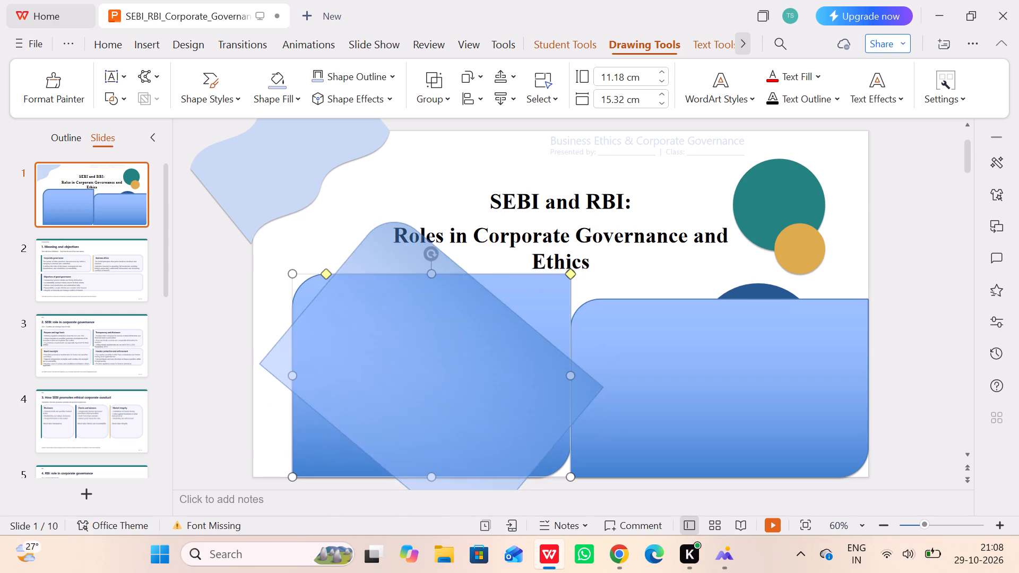
{"action": "left_click_drag", "start_coordinate": [409, 400], "coordinate": [503, 404]}
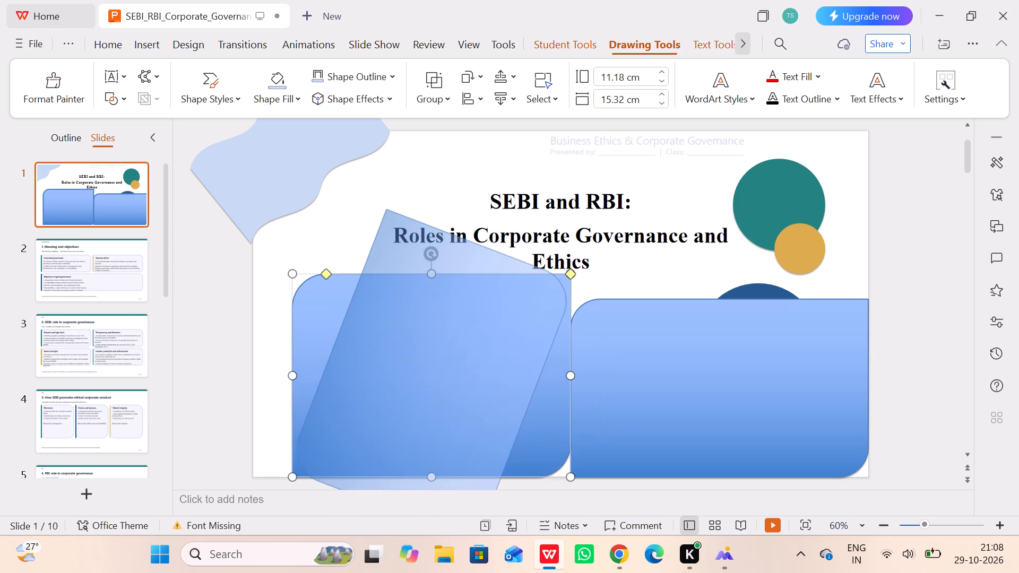
{"action": "left_click_drag", "start_coordinate": [503, 404], "coordinate": [602, 265]}
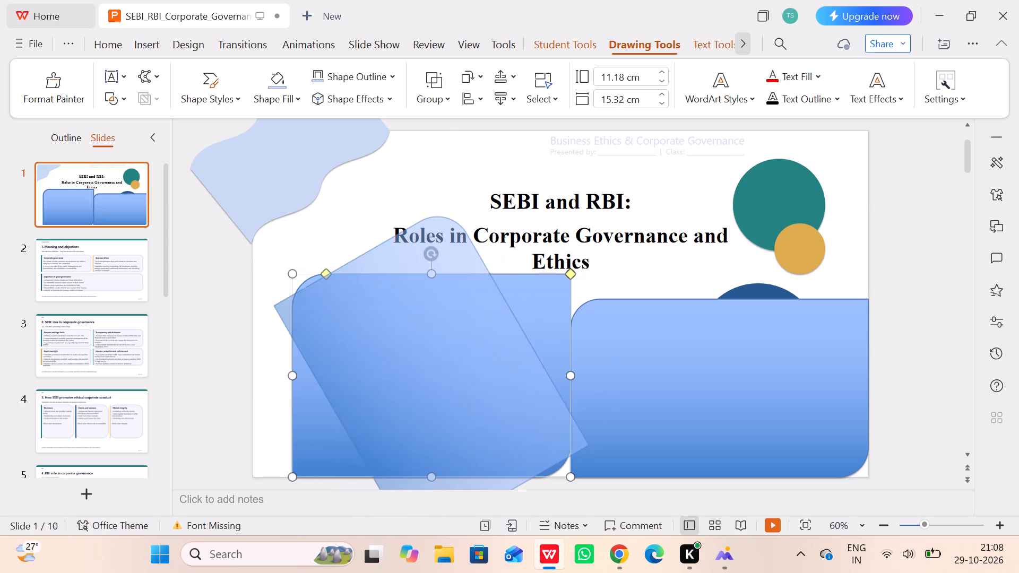
{"action": "left_click_drag", "start_coordinate": [602, 265], "coordinate": [444, 208]}
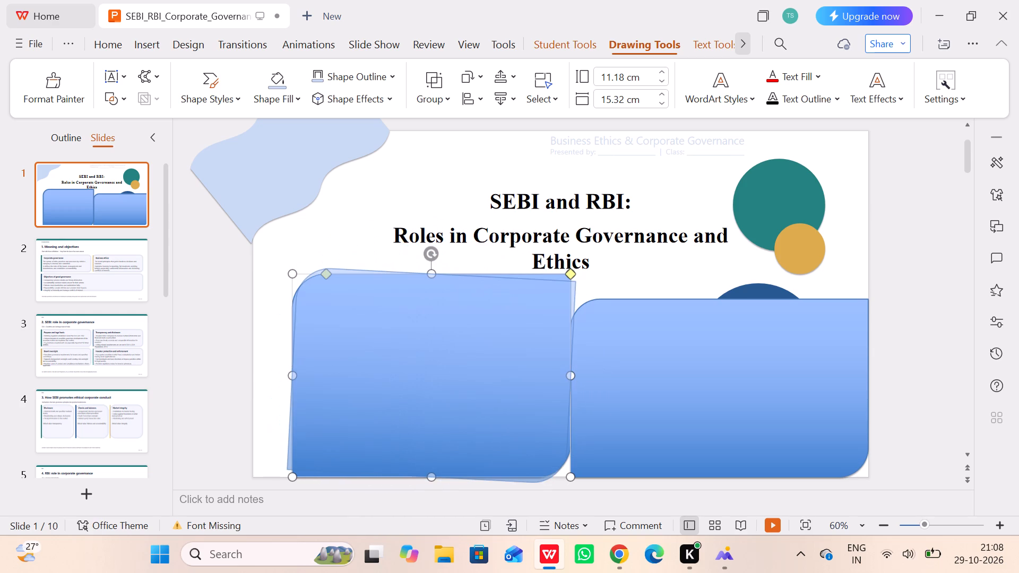
{"action": "left_click_drag", "start_coordinate": [444, 208], "coordinate": [591, 251]}
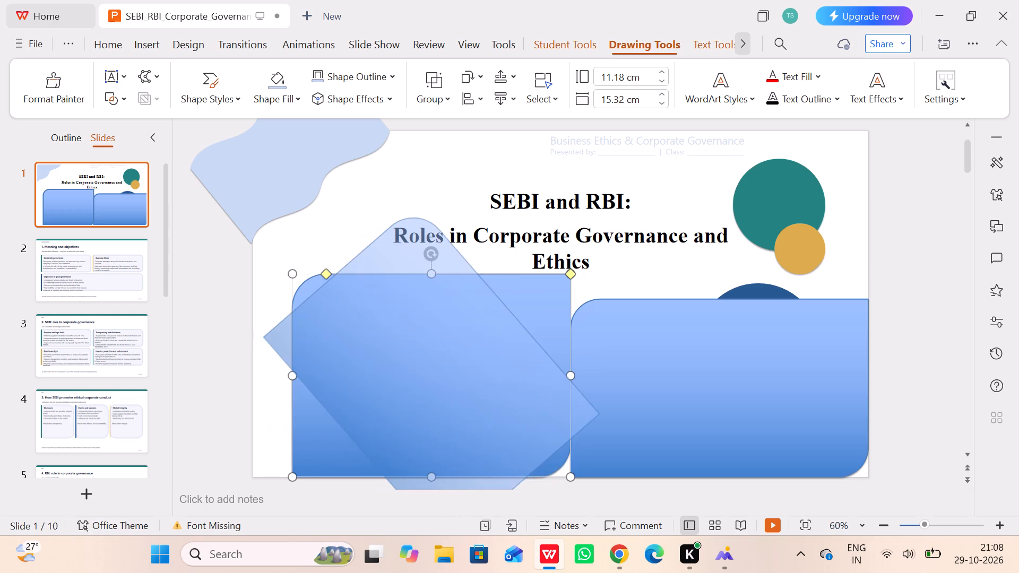
{"action": "left_click_drag", "start_coordinate": [591, 251], "coordinate": [595, 305]}
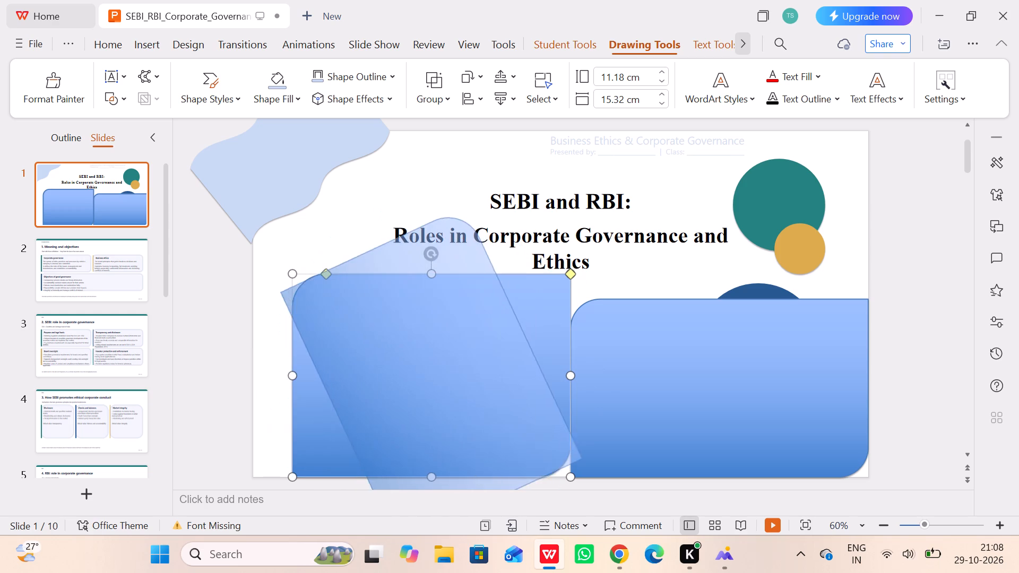
{"action": "left_click_drag", "start_coordinate": [595, 305], "coordinate": [591, 364]}
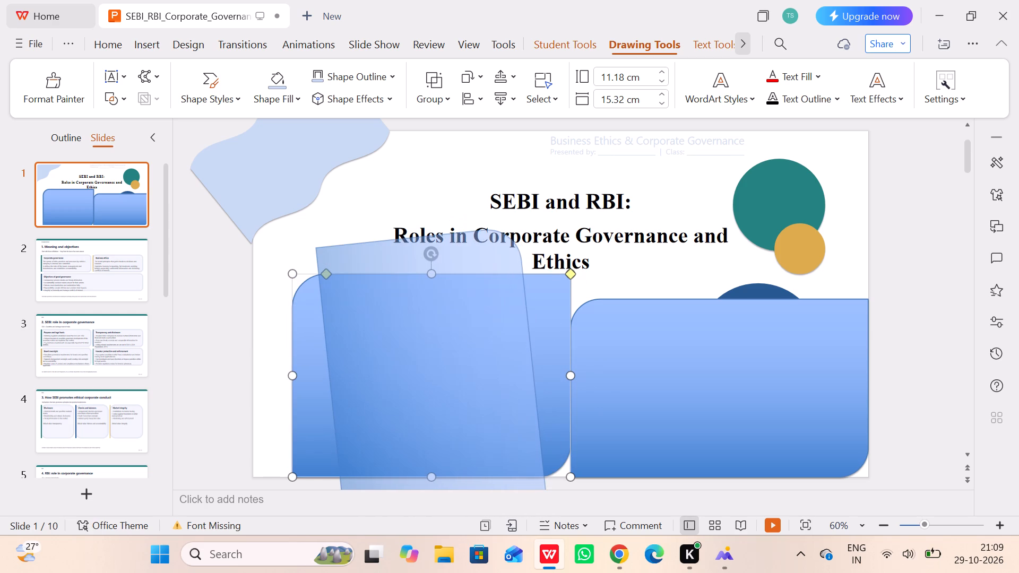
{"action": "left_click_drag", "start_coordinate": [591, 364], "coordinate": [580, 386]}
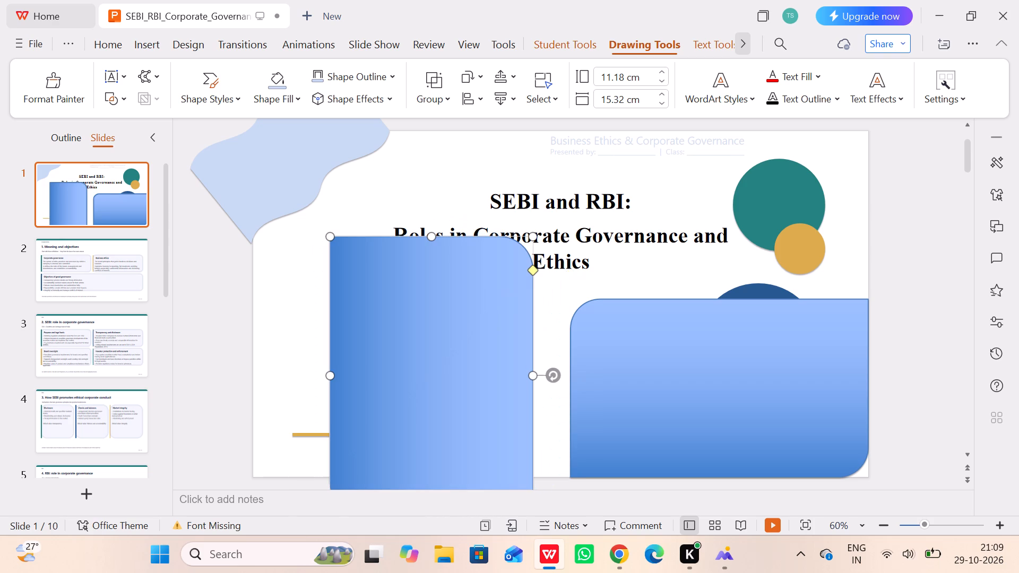
Resize the rotated rectangle to about 17.81 cm by 10.41 cm and move it across the slide's left edge, below the title.
{"action": "left_click_drag", "start_coordinate": [536, 377], "coordinate": [549, 374]}
{"action": "left_click_drag", "start_coordinate": [549, 374], "coordinate": [656, 369]}
{"action": "left_click_drag", "start_coordinate": [537, 347], "coordinate": [523, 247]}
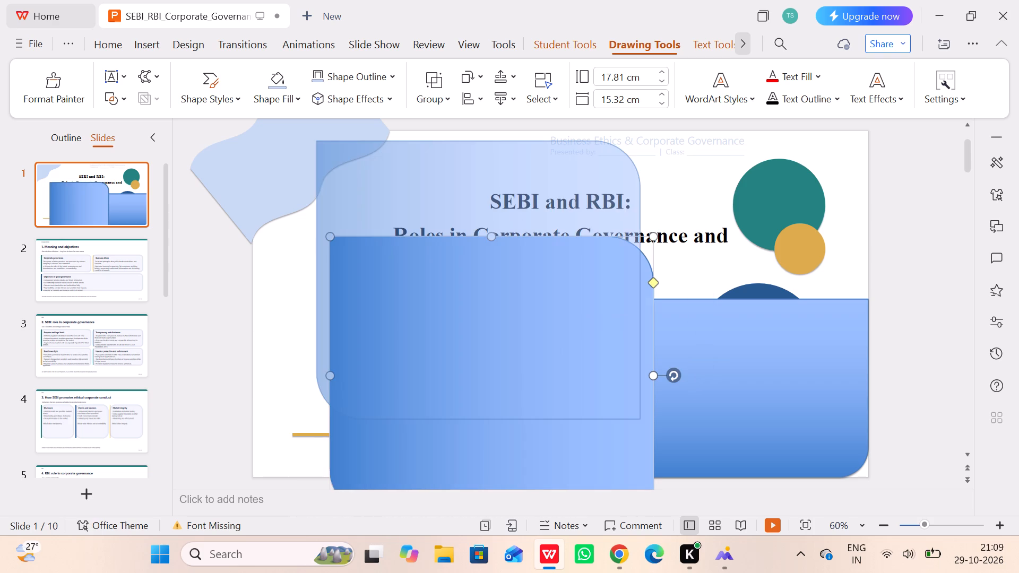
{"action": "left_click_drag", "start_coordinate": [523, 247], "coordinate": [509, 225]}
{"action": "left_click_drag", "start_coordinate": [461, 389], "coordinate": [469, 300]}
{"action": "left_click_drag", "start_coordinate": [473, 245], "coordinate": [408, 396]}
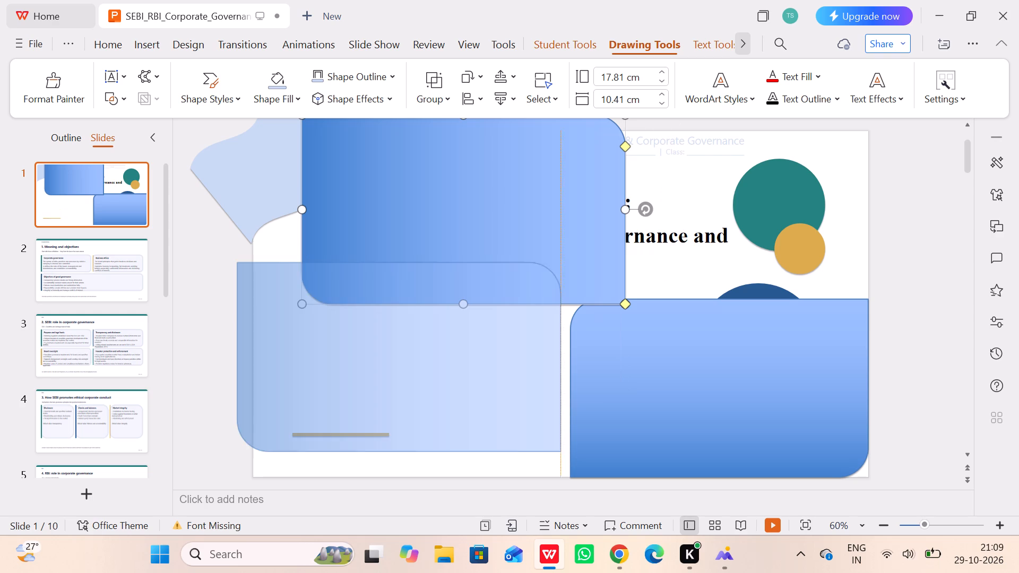
{"action": "left_click_drag", "start_coordinate": [408, 396], "coordinate": [421, 412]}
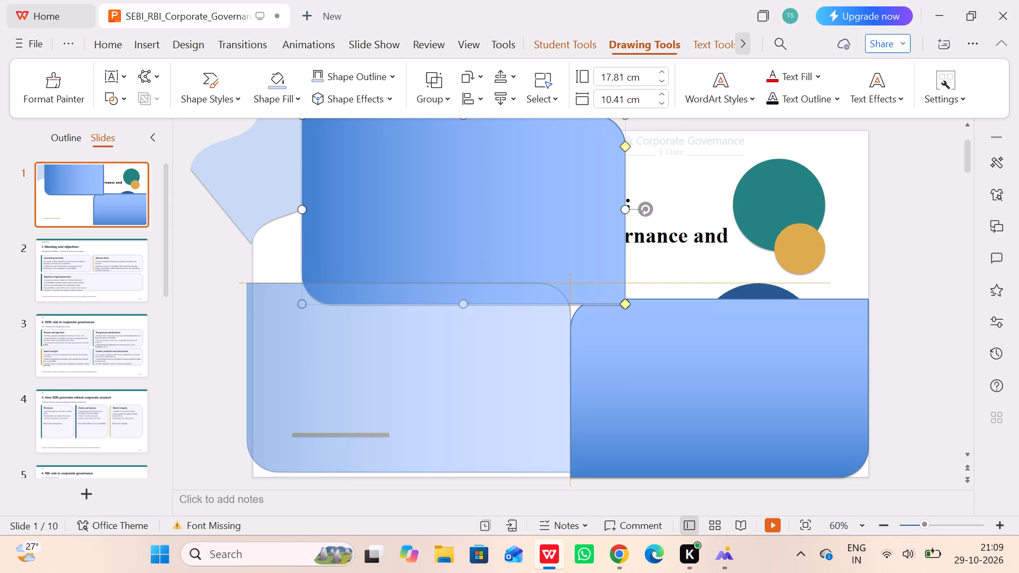
{"action": "left_click_drag", "start_coordinate": [421, 412], "coordinate": [431, 363]}
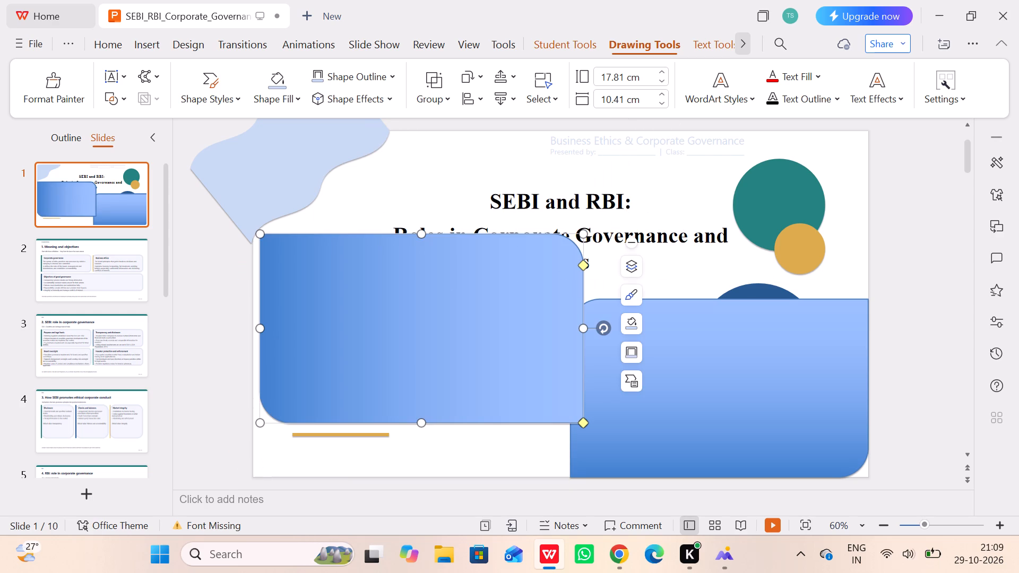
{"action": "left_click_drag", "start_coordinate": [477, 363], "coordinate": [477, 409]}
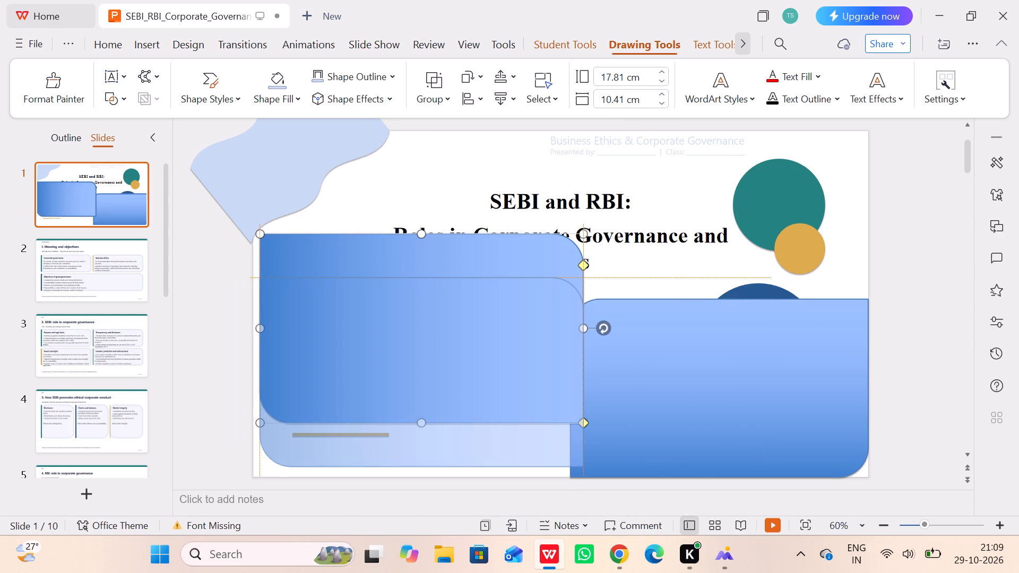
{"action": "left_click_drag", "start_coordinate": [477, 409], "coordinate": [470, 427]}
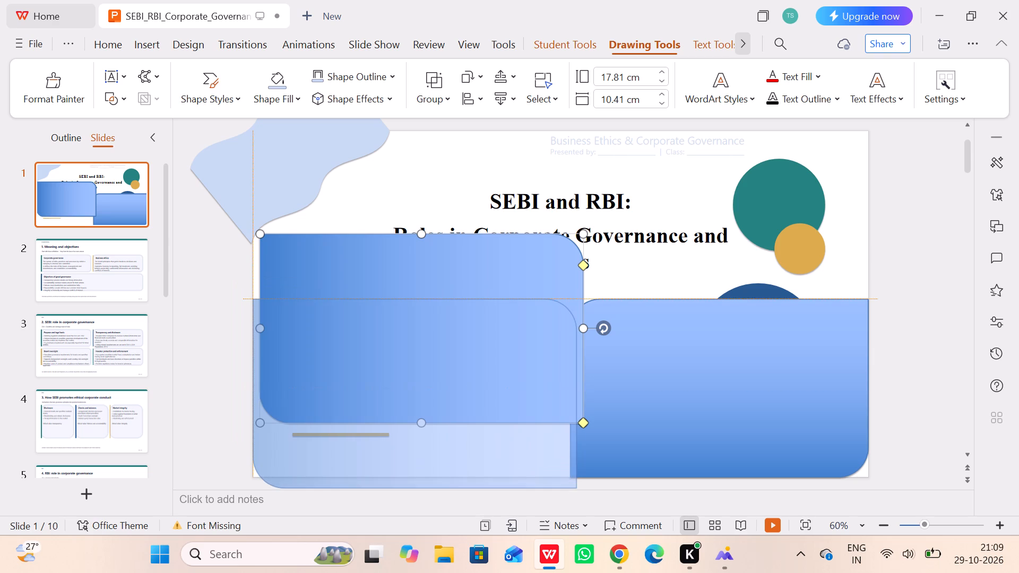
{"action": "left_click_drag", "start_coordinate": [470, 427], "coordinate": [414, 395]}
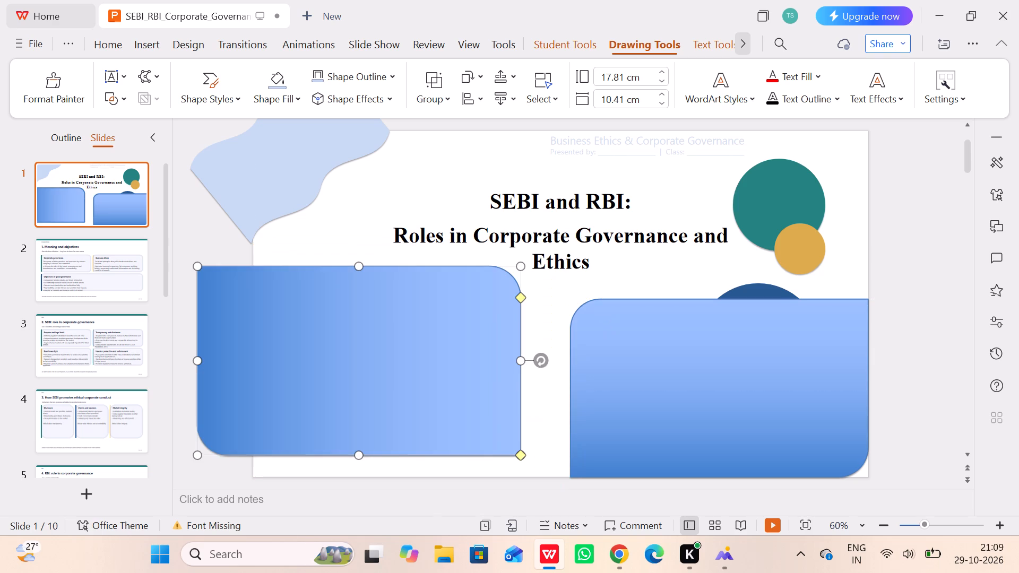
Lay the rotated rectangle over the first rectangle and trim it to about 16.35 cm by 9.78 cm to match its outline.
{"action": "left_click_drag", "start_coordinate": [521, 360], "coordinate": [534, 365]}
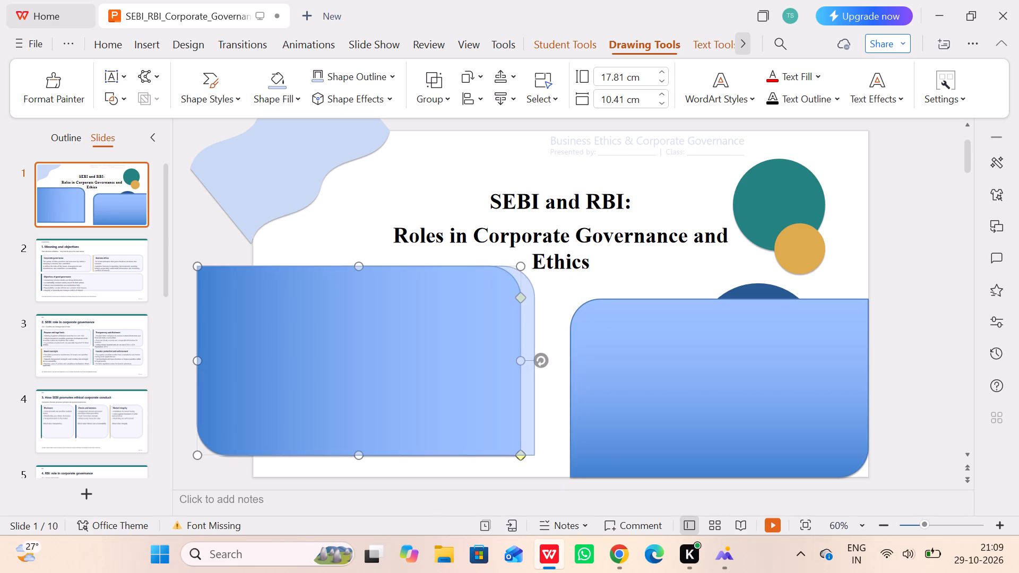
{"action": "left_click_drag", "start_coordinate": [534, 365], "coordinate": [417, 377]}
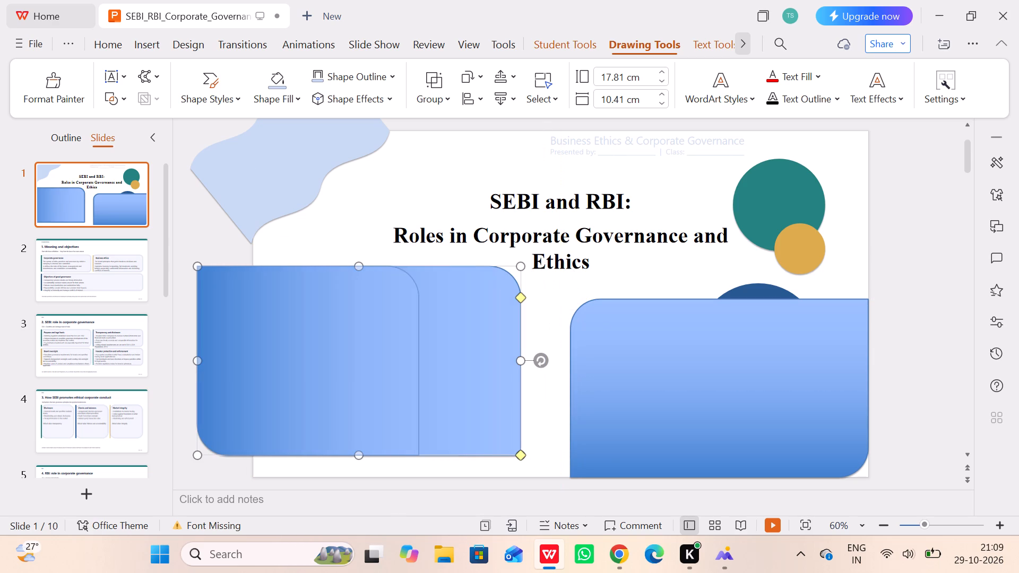
{"action": "left_click_drag", "start_coordinate": [417, 377], "coordinate": [513, 373]}
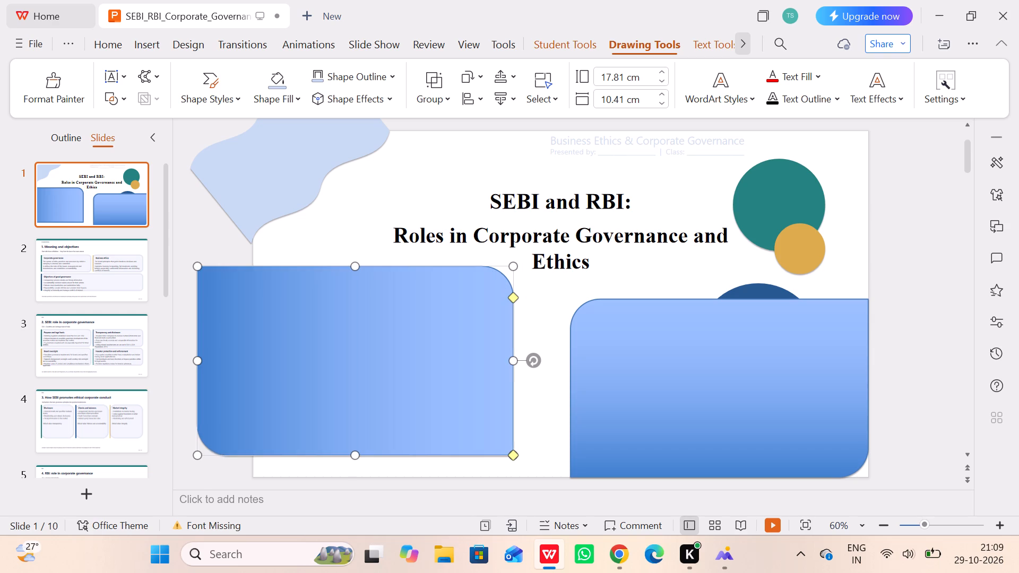
{"action": "left_click_drag", "start_coordinate": [365, 348], "coordinate": [697, 374]}
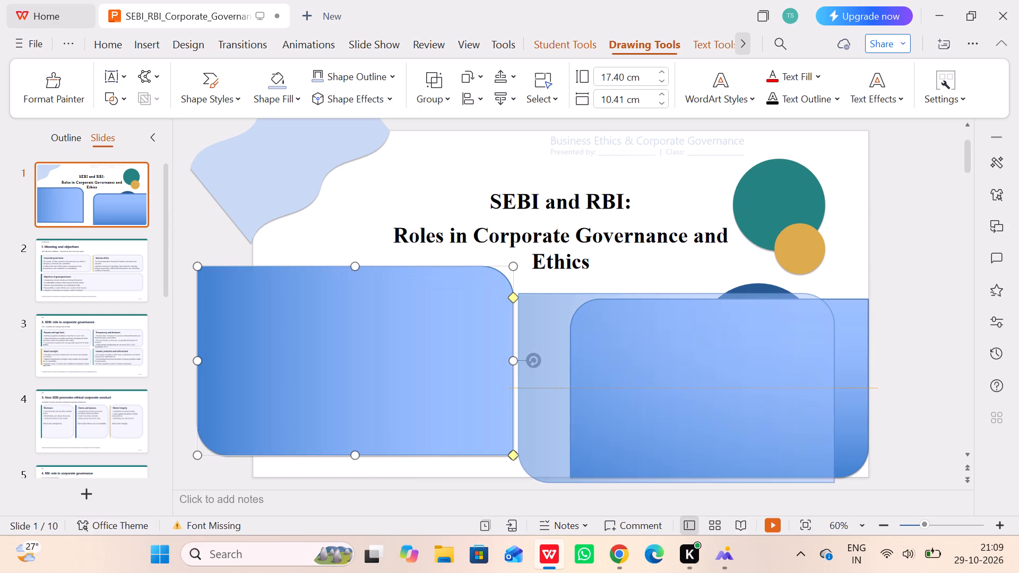
{"action": "left_click_drag", "start_coordinate": [697, 374], "coordinate": [740, 371]}
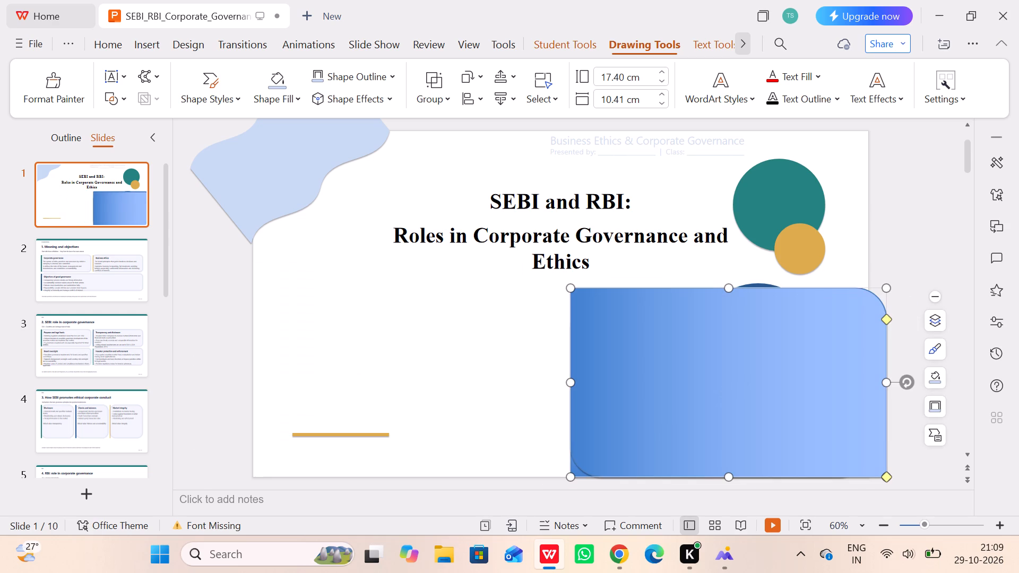
{"action": "left_click_drag", "start_coordinate": [887, 381], "coordinate": [873, 384]}
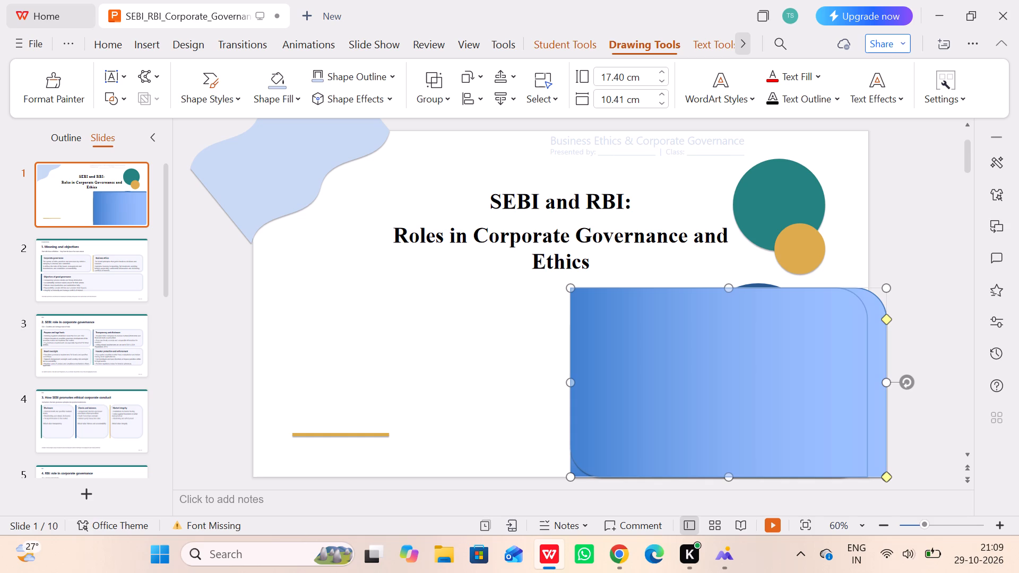
{"action": "left_click_drag", "start_coordinate": [873, 384], "coordinate": [865, 385]}
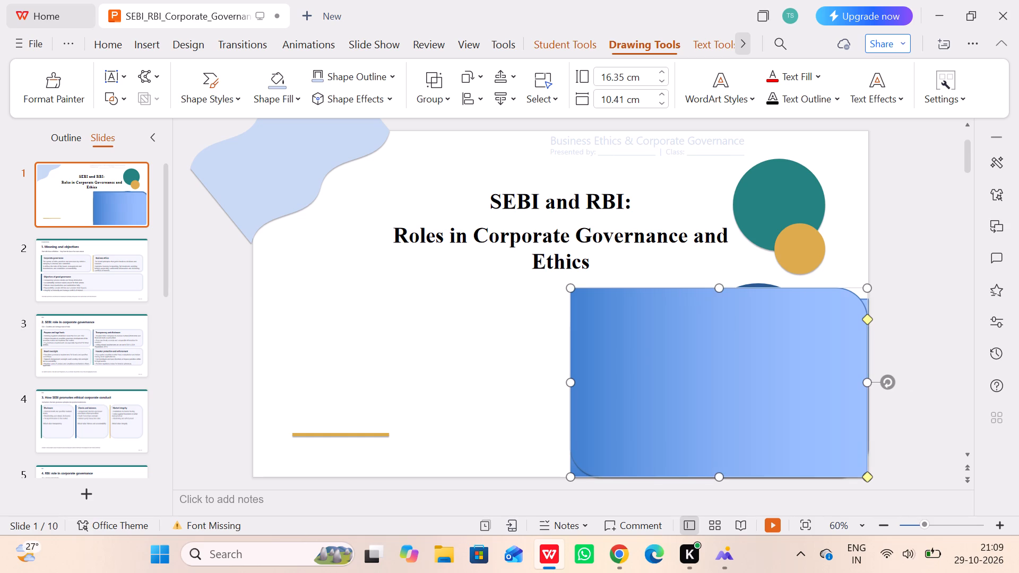
{"action": "left_click_drag", "start_coordinate": [718, 288], "coordinate": [719, 293]}
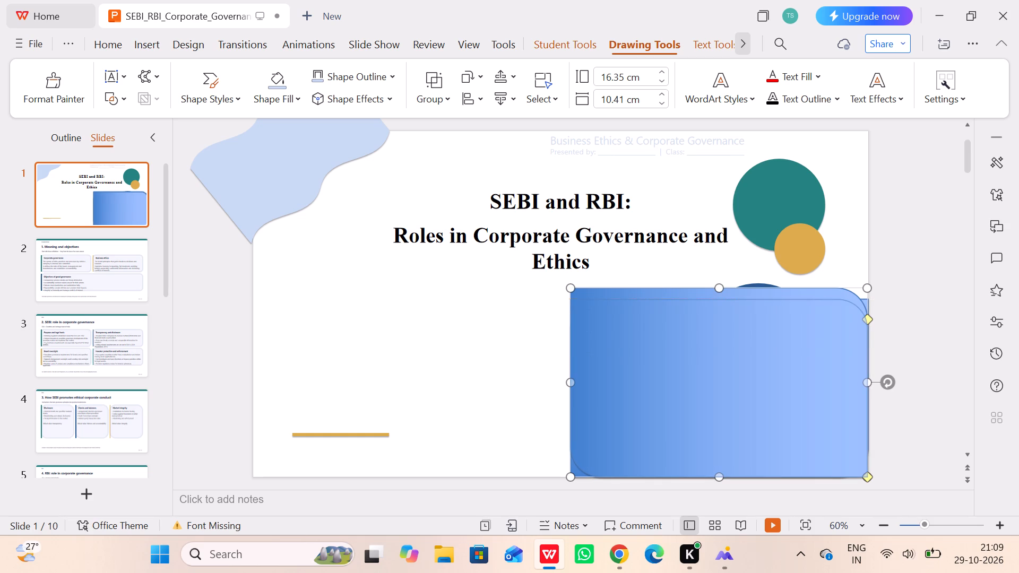
{"action": "left_click_drag", "start_coordinate": [719, 293], "coordinate": [721, 301]}
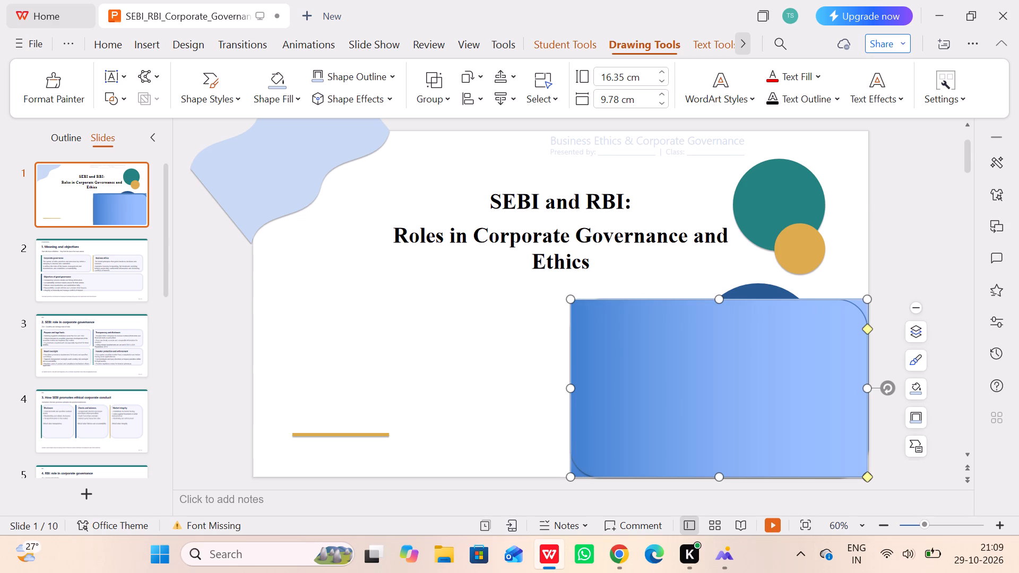
Move the matched rectangle into the slide's bottom-left corner so it mirrors the first rectangle.
{"action": "left_click", "coordinate": [908, 228]}
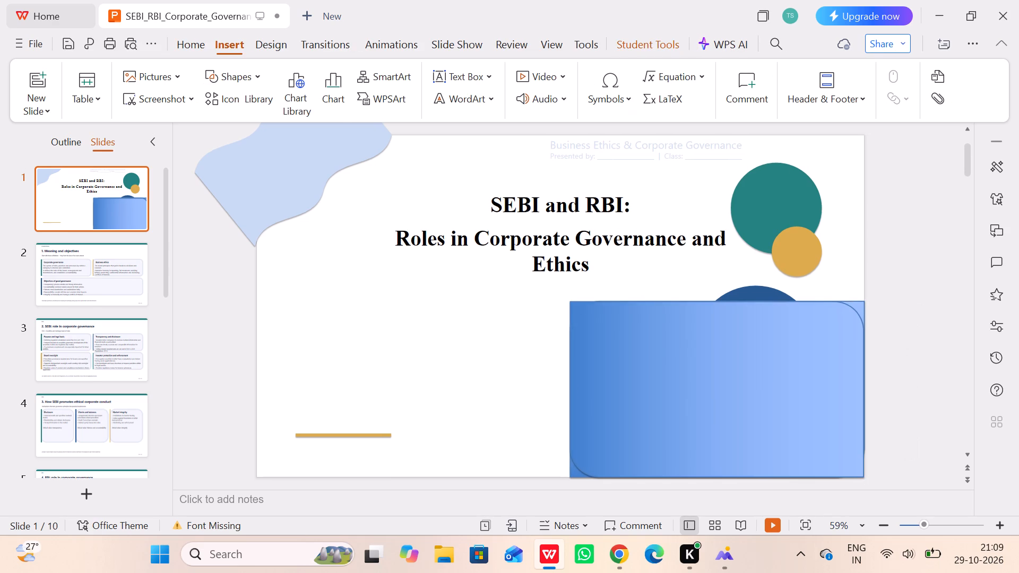
{"action": "scroll", "coordinate": [908, 228], "scroll_direction": "down", "scroll_amount": 3, "text": "ctrl"}
{"action": "scroll", "coordinate": [908, 228], "scroll_direction": "up", "scroll_amount": 2, "text": "ctrl"}
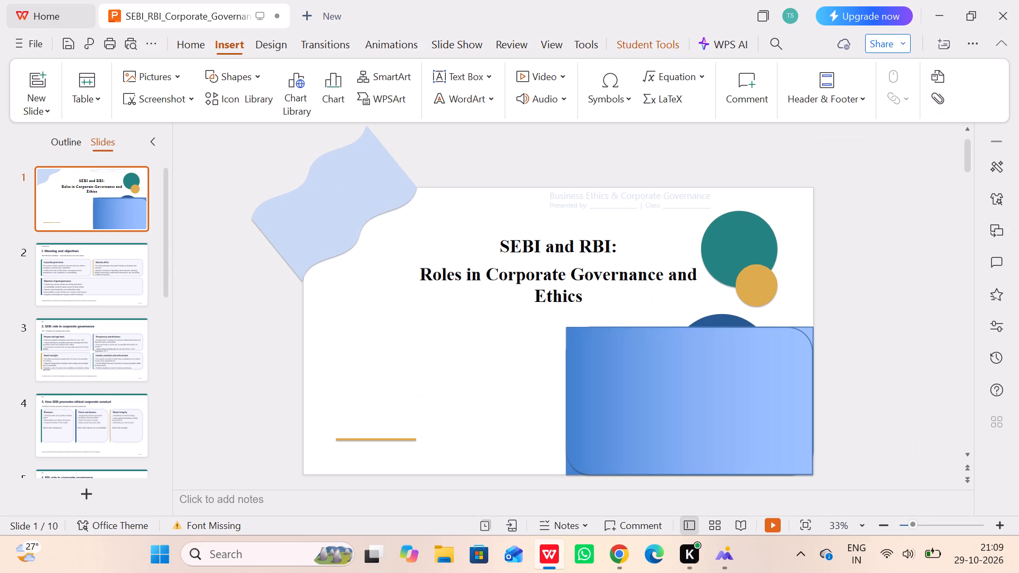
{"action": "left_click", "coordinate": [701, 375]}
{"action": "left_click_drag", "start_coordinate": [701, 375], "coordinate": [439, 377]}
{"action": "left_click", "coordinate": [905, 302]}
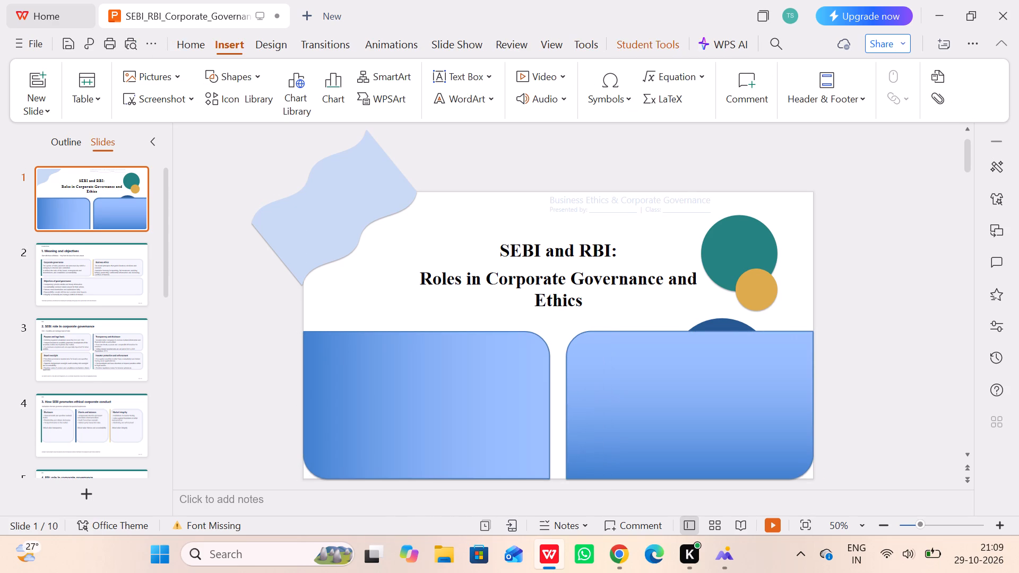
Check the title slide design in the pastel reference image in WPS Photos, and return to the WPS presentation.
{"action": "left_click", "coordinate": [735, 560]}
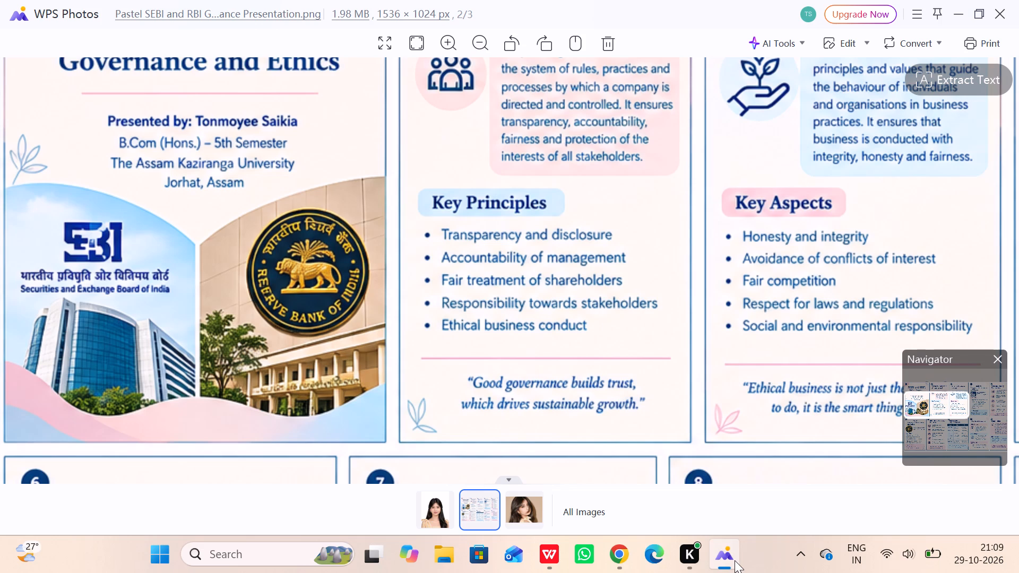
{"action": "left_click", "coordinate": [545, 553]}
Increase the corner rounding of the slide's left rectangle to its maximum.
{"action": "left_click", "coordinate": [480, 410]}
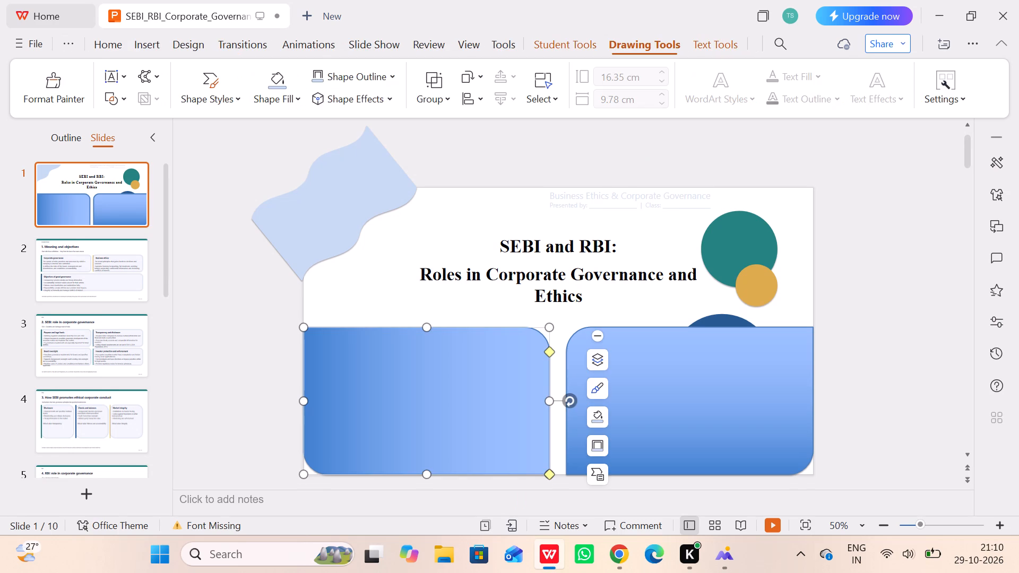
{"action": "left_click_drag", "start_coordinate": [549, 351], "coordinate": [537, 360]}
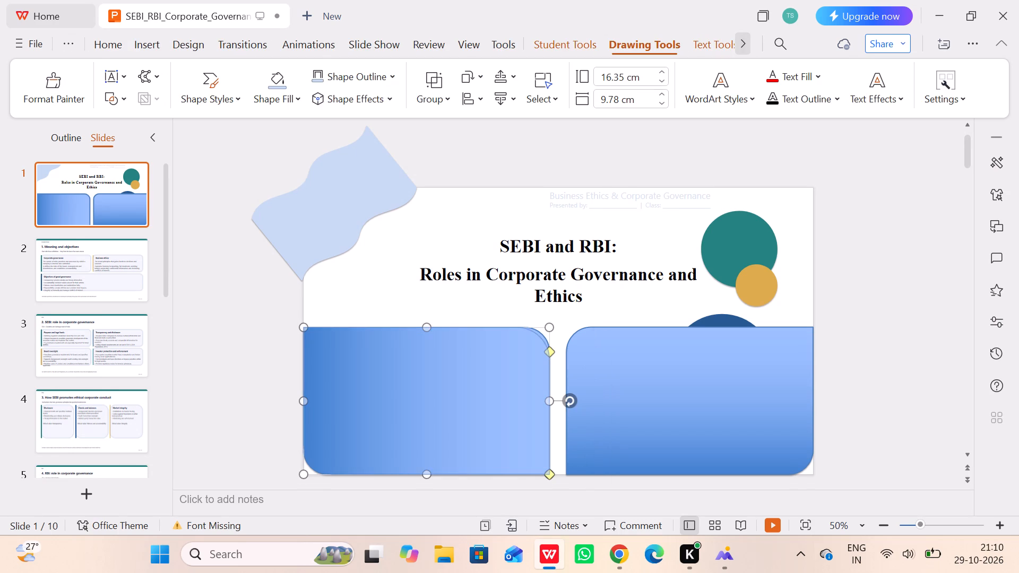
{"action": "left_click_drag", "start_coordinate": [537, 360], "coordinate": [456, 463]}
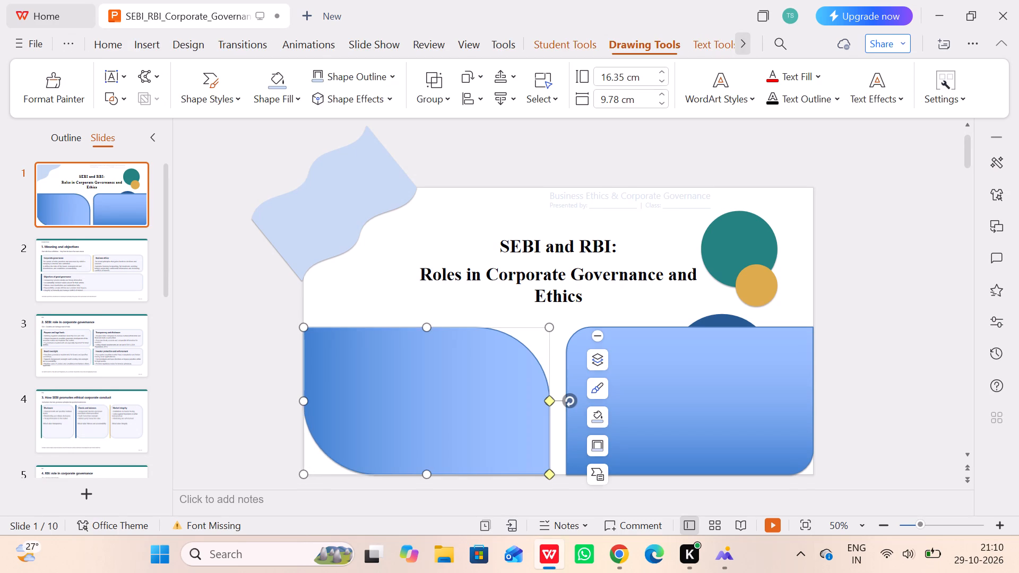
Increase the corner rounding of the slide's right rectangle to its maximum, matching the left one.
{"action": "left_click", "coordinate": [666, 377]}
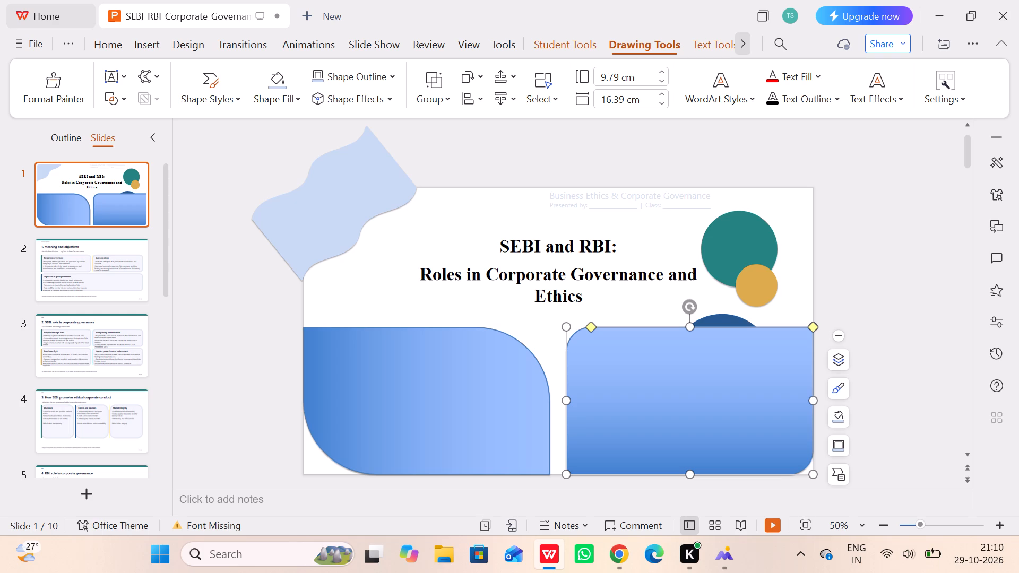
{"action": "left_click_drag", "start_coordinate": [591, 329], "coordinate": [672, 420]}
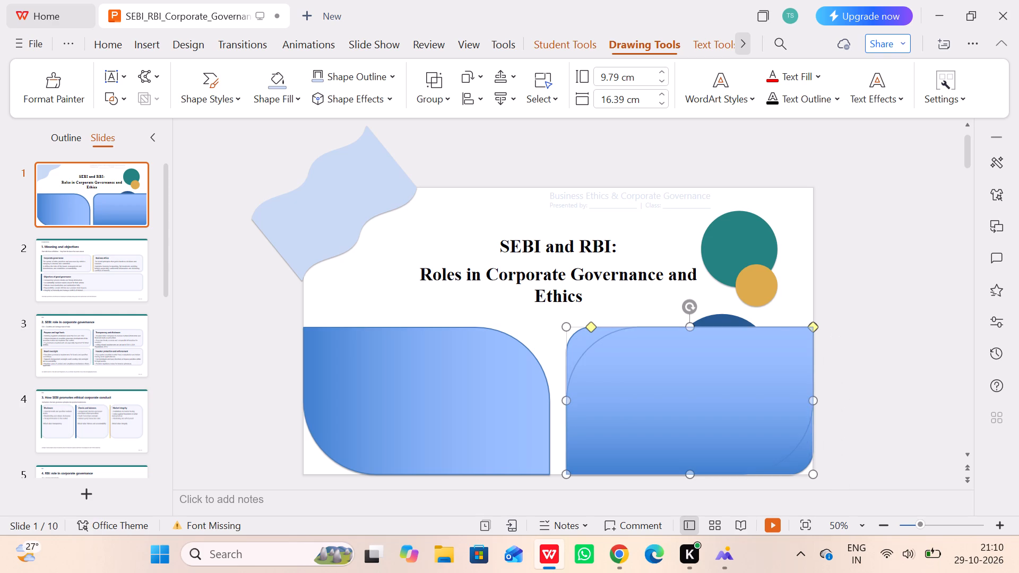
{"action": "left_click_drag", "start_coordinate": [672, 420], "coordinate": [696, 447]}
{"action": "left_click", "coordinate": [894, 246]}
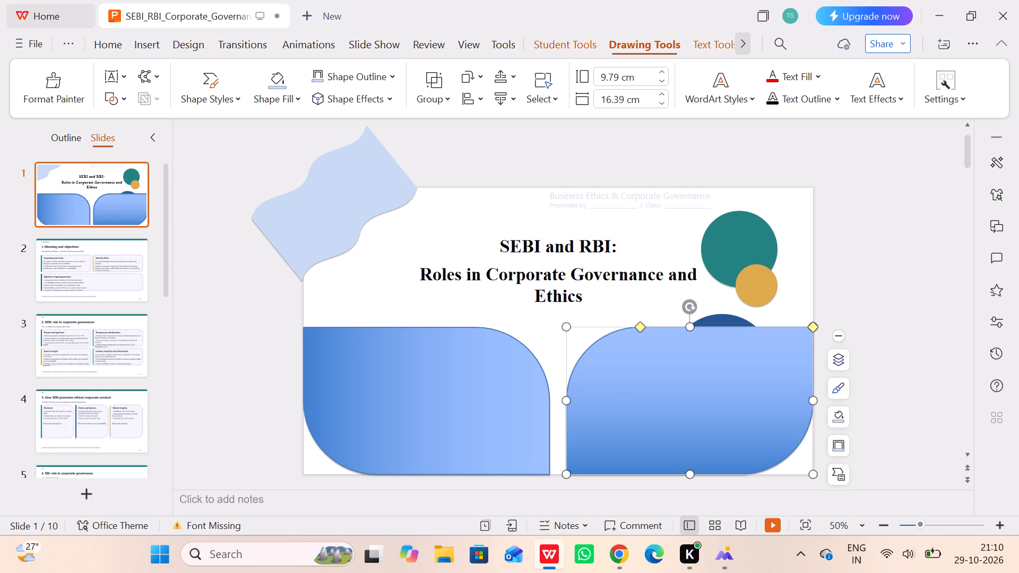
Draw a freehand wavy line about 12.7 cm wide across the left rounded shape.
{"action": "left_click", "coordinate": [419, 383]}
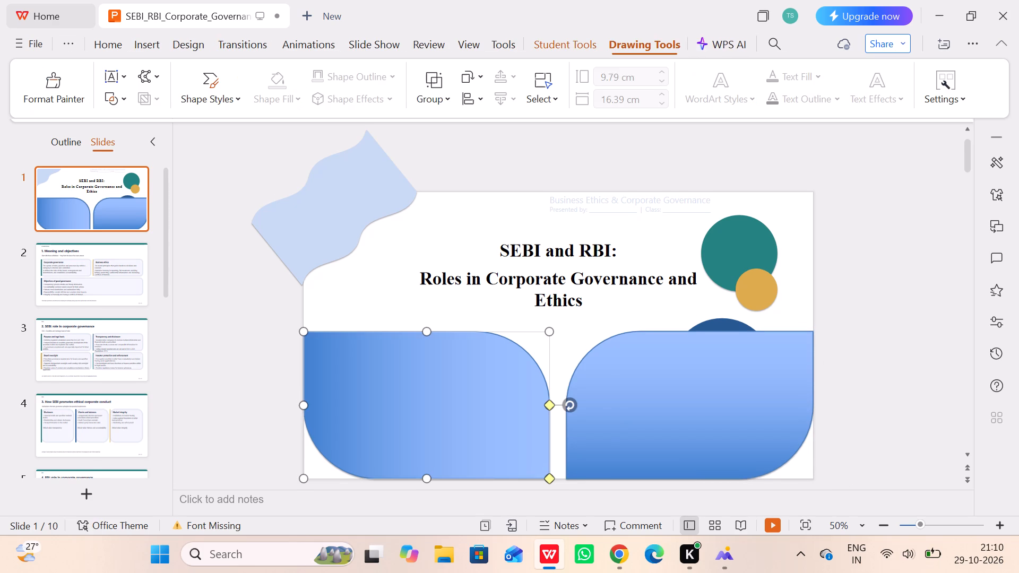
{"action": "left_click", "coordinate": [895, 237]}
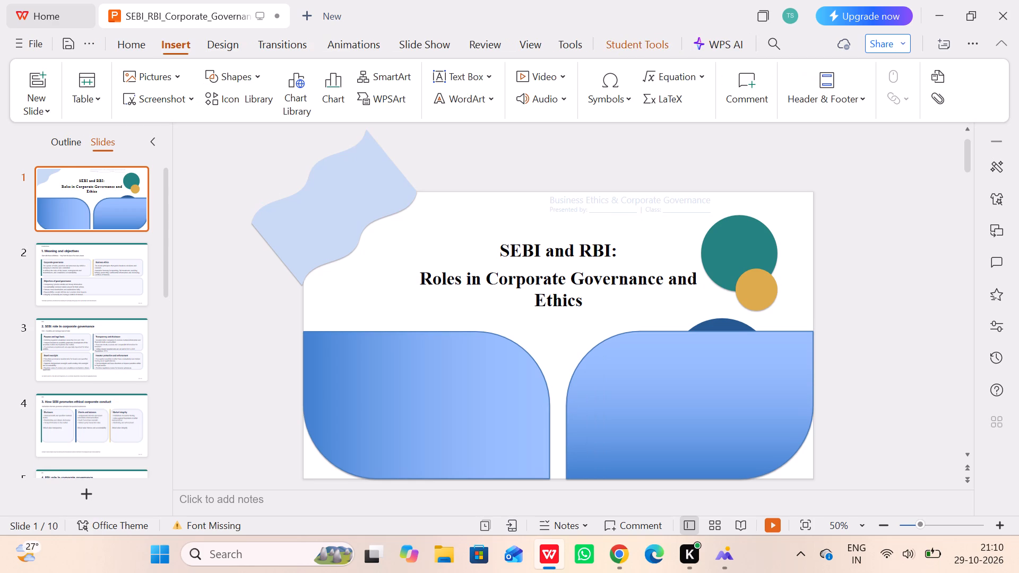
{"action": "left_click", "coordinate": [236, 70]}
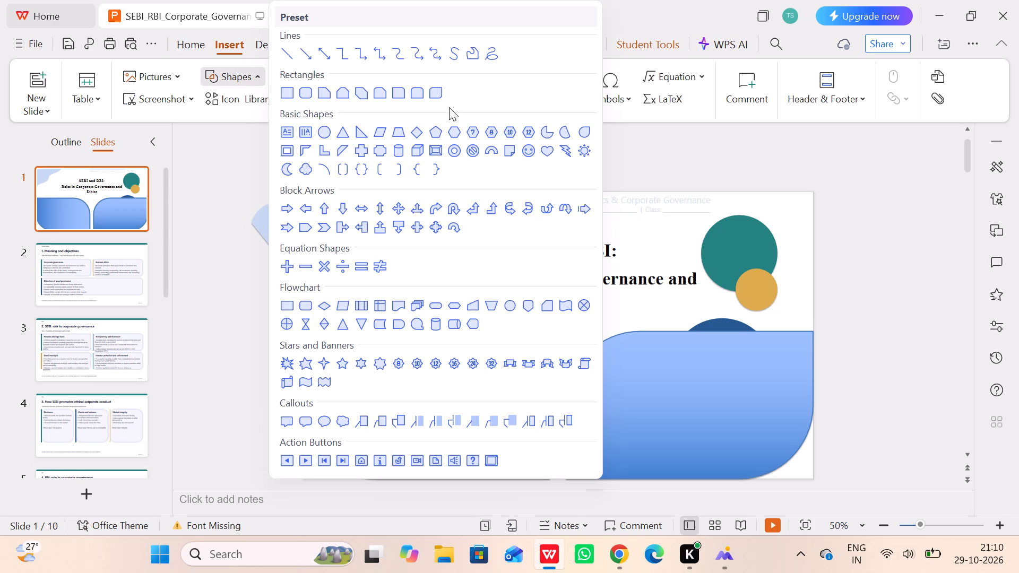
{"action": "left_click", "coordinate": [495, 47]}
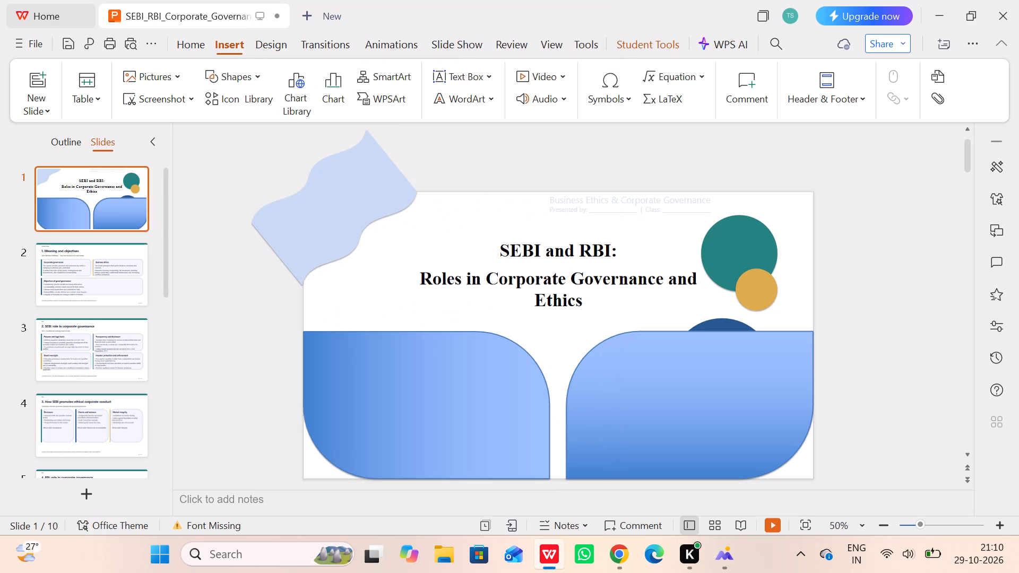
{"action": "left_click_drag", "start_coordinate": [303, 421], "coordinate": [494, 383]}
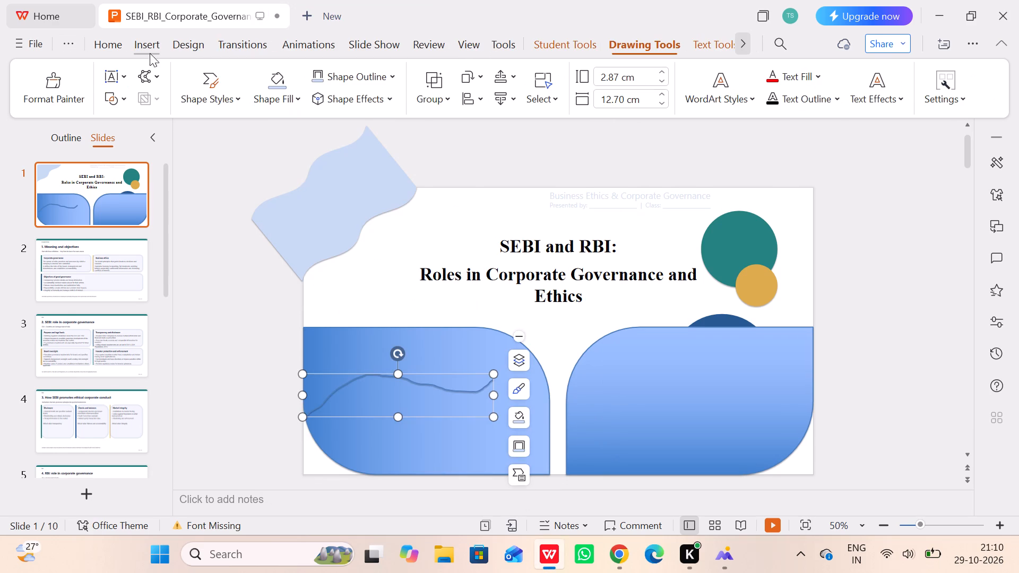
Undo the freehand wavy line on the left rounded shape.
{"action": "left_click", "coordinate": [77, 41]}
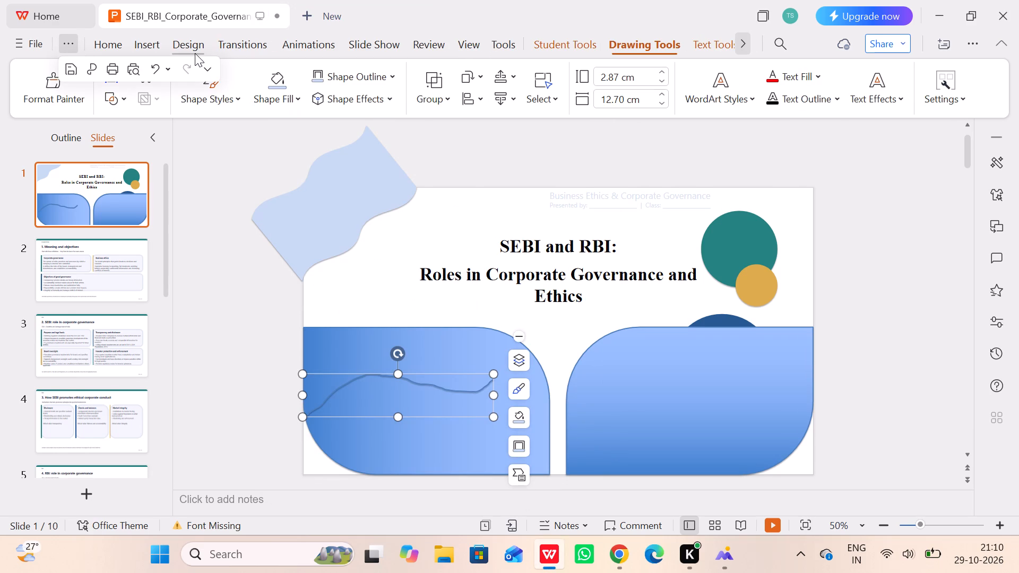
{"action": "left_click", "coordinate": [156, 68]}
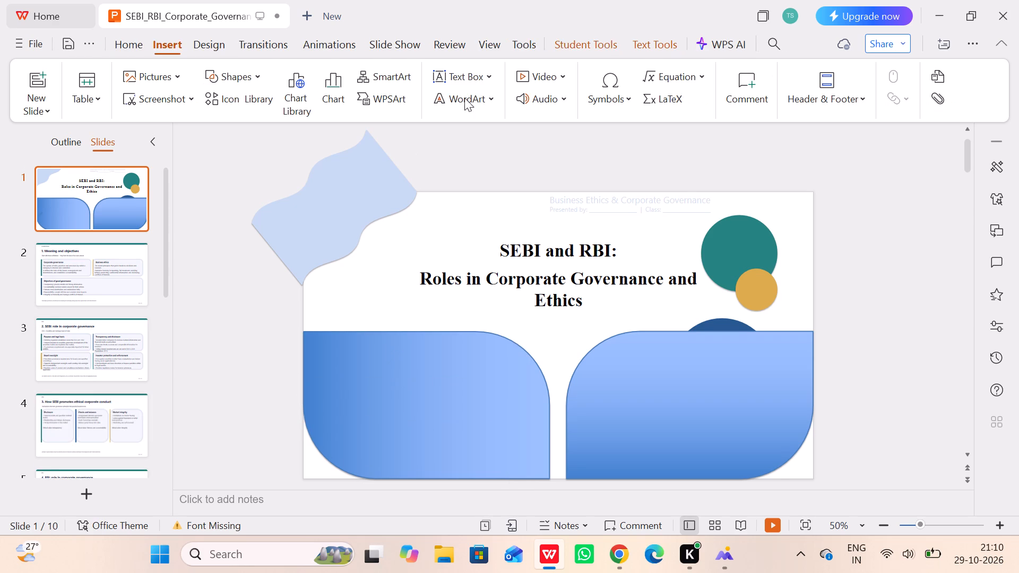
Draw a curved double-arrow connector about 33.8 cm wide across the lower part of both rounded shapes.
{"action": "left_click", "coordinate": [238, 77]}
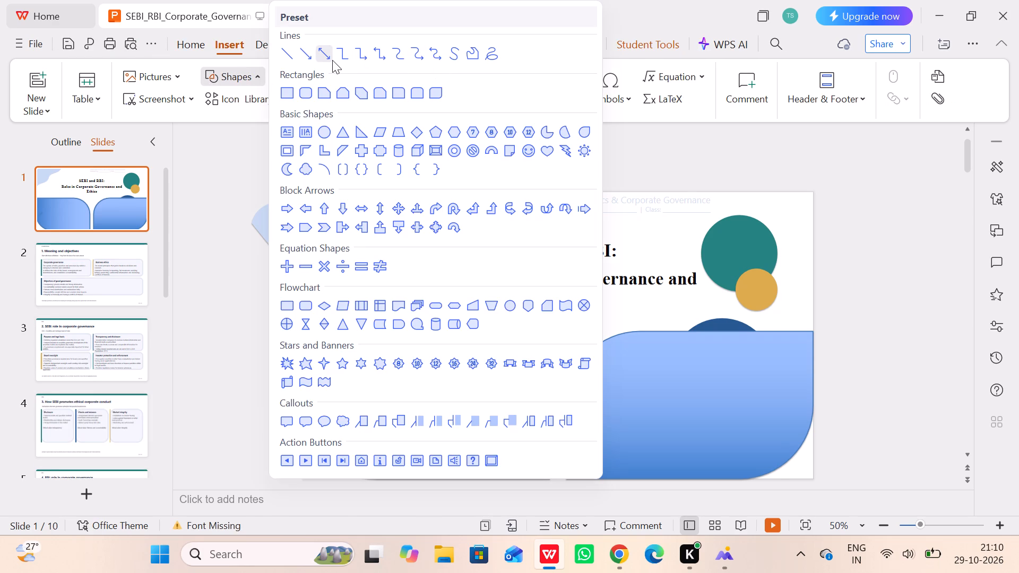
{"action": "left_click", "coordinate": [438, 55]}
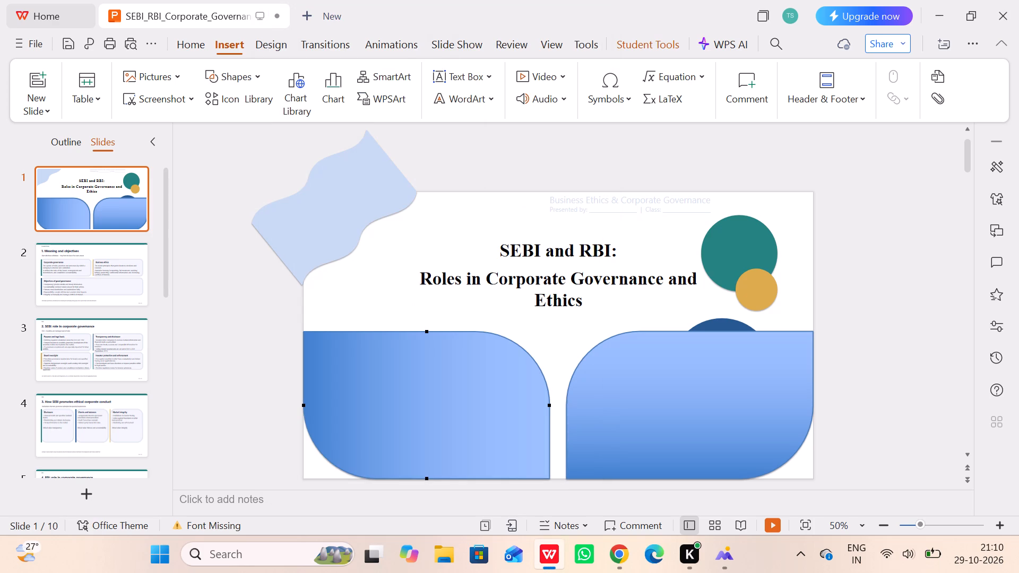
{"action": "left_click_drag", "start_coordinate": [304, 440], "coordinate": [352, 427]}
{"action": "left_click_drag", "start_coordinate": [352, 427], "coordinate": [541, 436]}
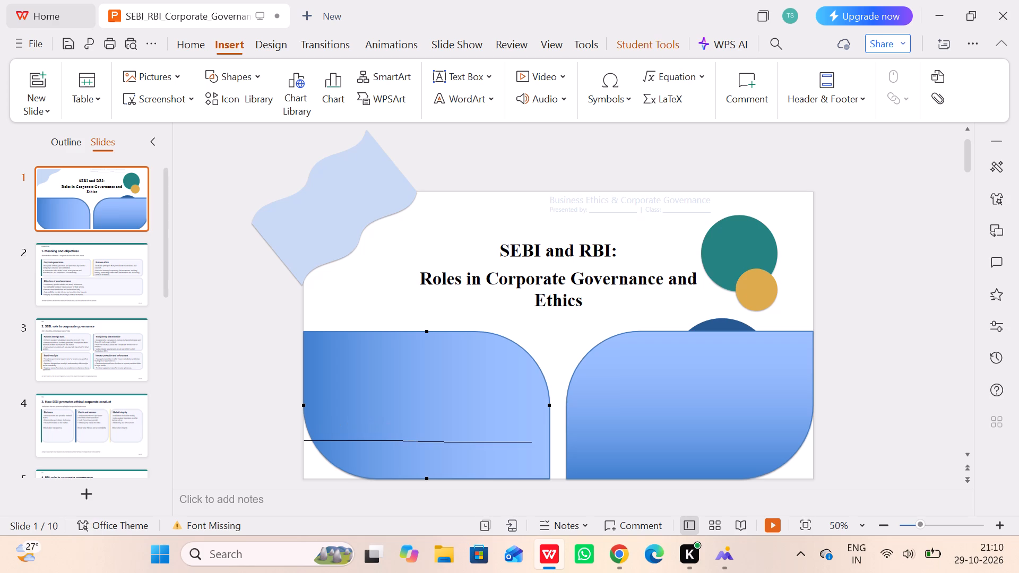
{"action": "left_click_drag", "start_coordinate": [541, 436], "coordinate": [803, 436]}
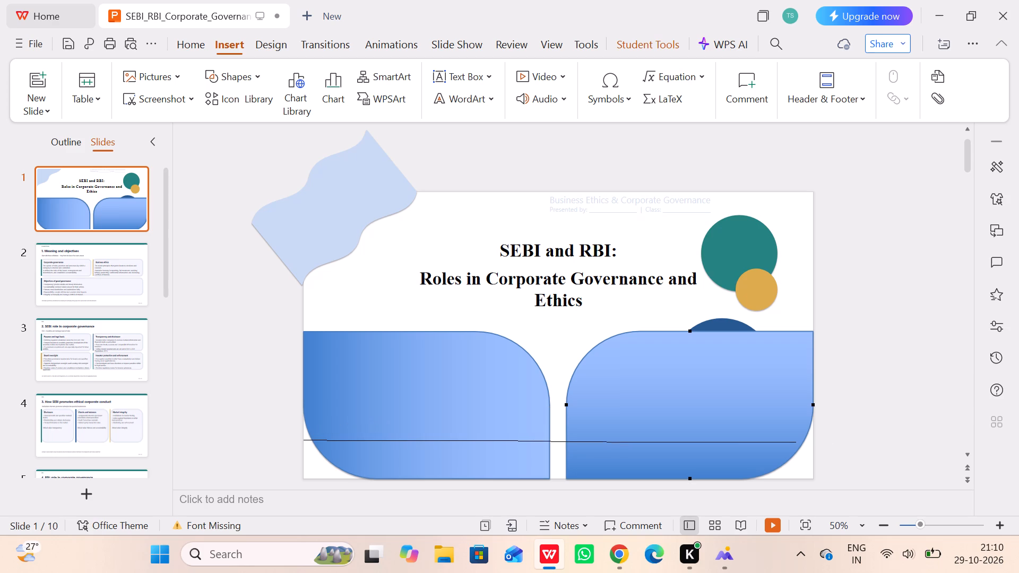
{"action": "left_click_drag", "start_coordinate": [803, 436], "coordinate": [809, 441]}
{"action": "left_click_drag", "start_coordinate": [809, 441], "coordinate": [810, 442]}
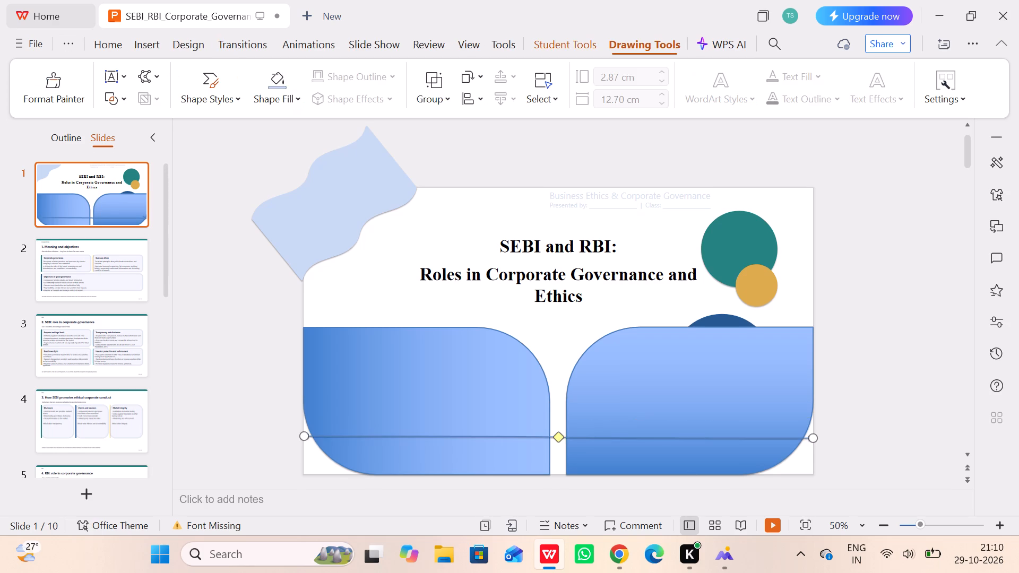
Check the wave along the title slide's bottom in the reference image in WPS Photos, and return to the WPS presentation.
{"action": "left_click", "coordinate": [722, 560]}
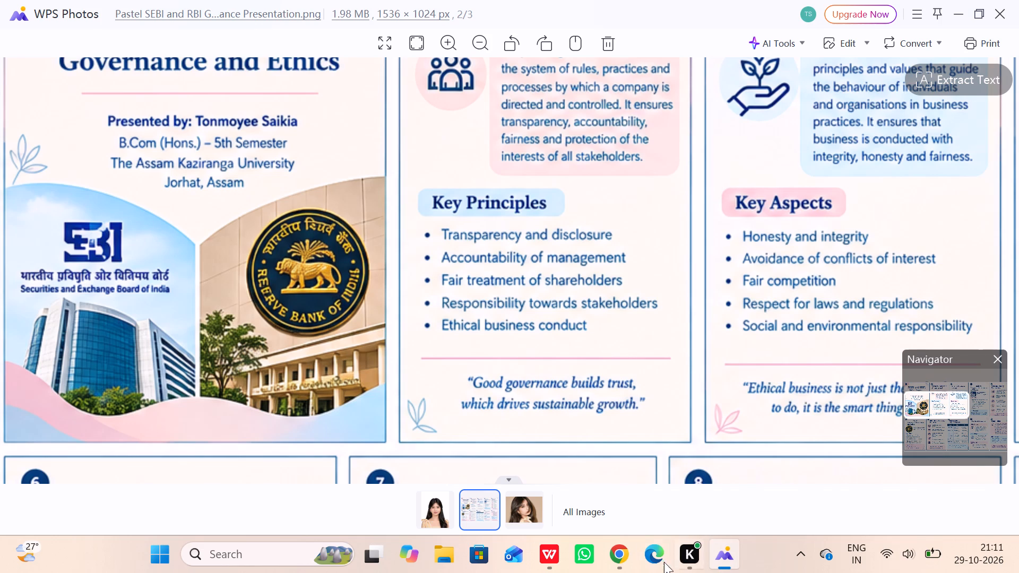
{"action": "left_click", "coordinate": [542, 562]}
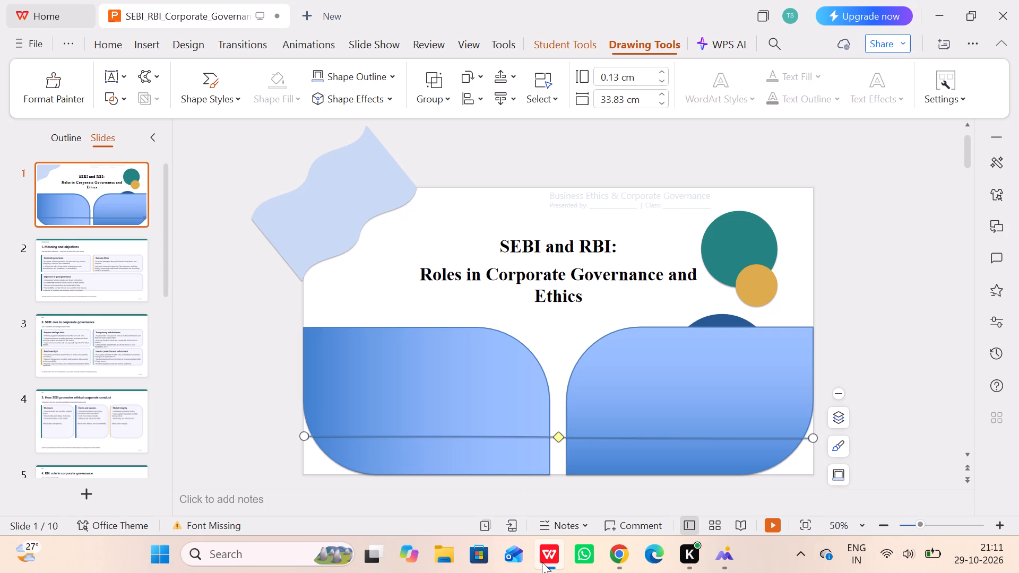
Review the connector's effect settings and preset line styles.
{"action": "left_click", "coordinate": [556, 439]}
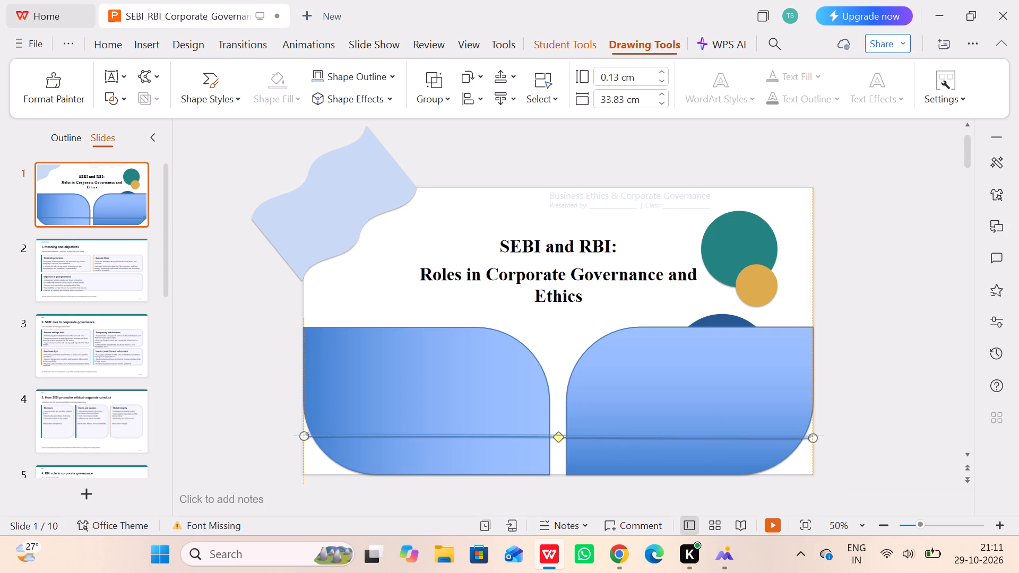
{"action": "double_click", "coordinate": [448, 433]}
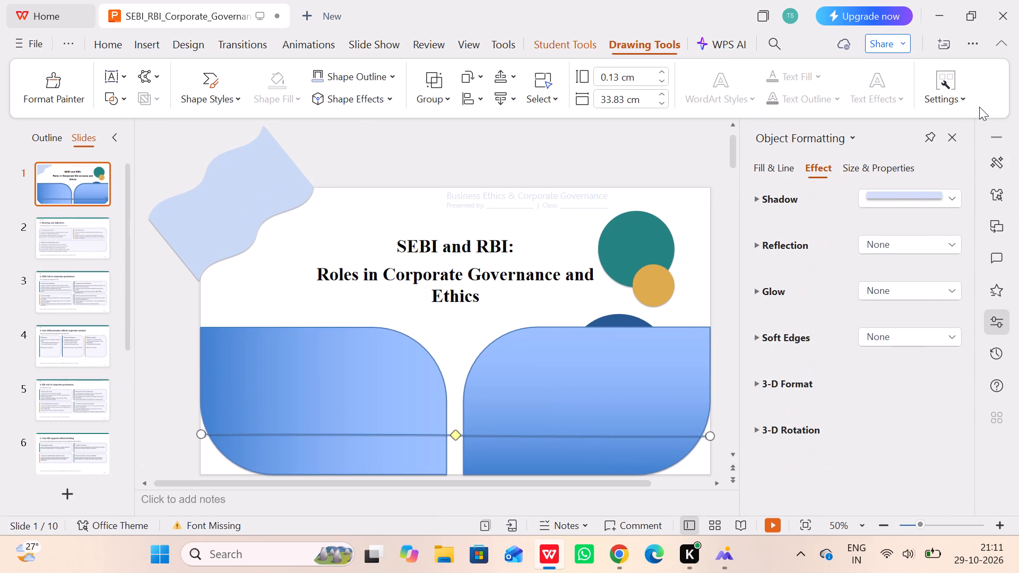
{"action": "double_click", "coordinate": [955, 135]}
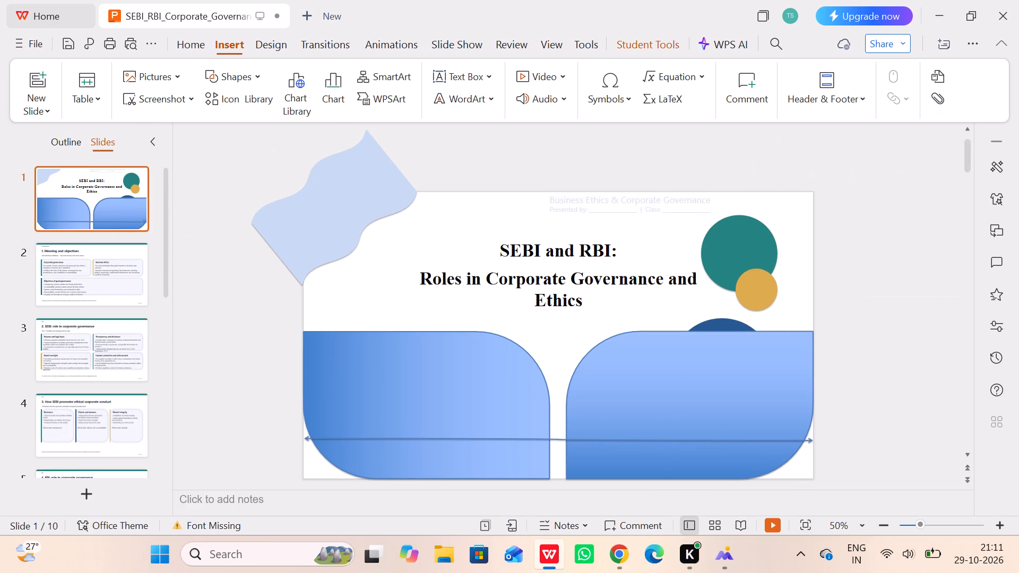
{"action": "left_click", "coordinate": [483, 437]}
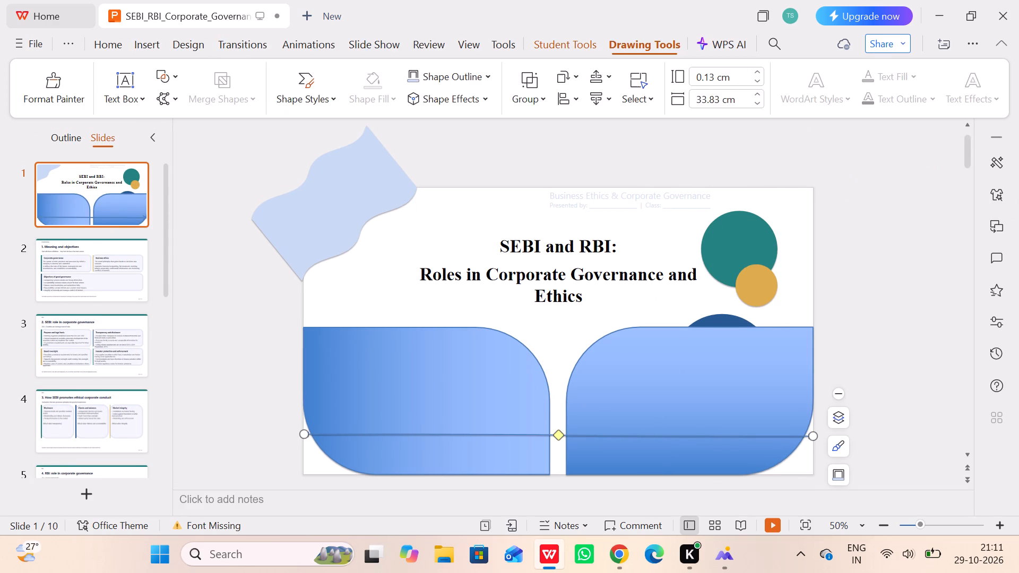
{"action": "left_click", "coordinate": [839, 432]}
{"action": "left_click", "coordinate": [839, 442]}
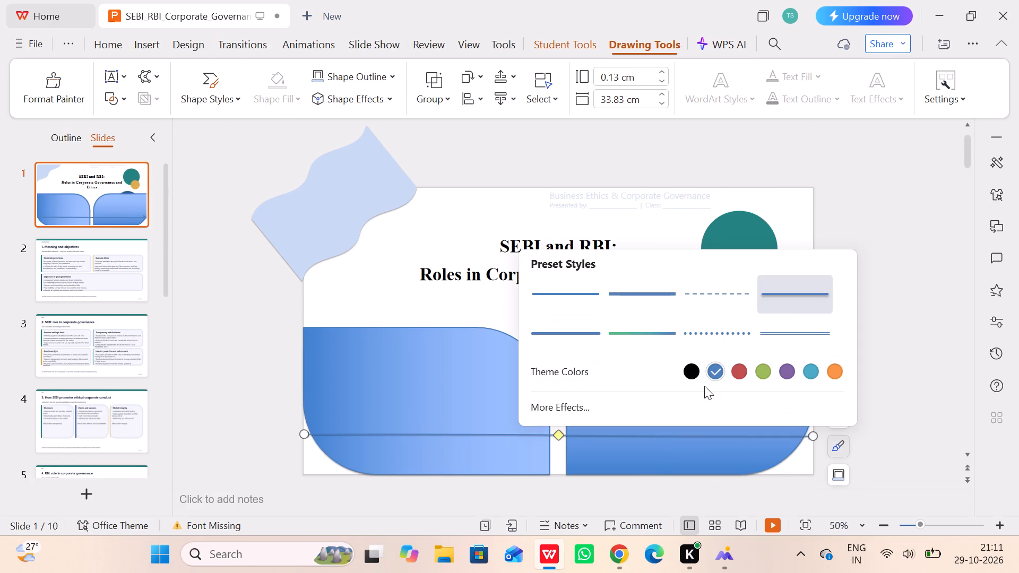
{"action": "left_click", "coordinate": [436, 383]}
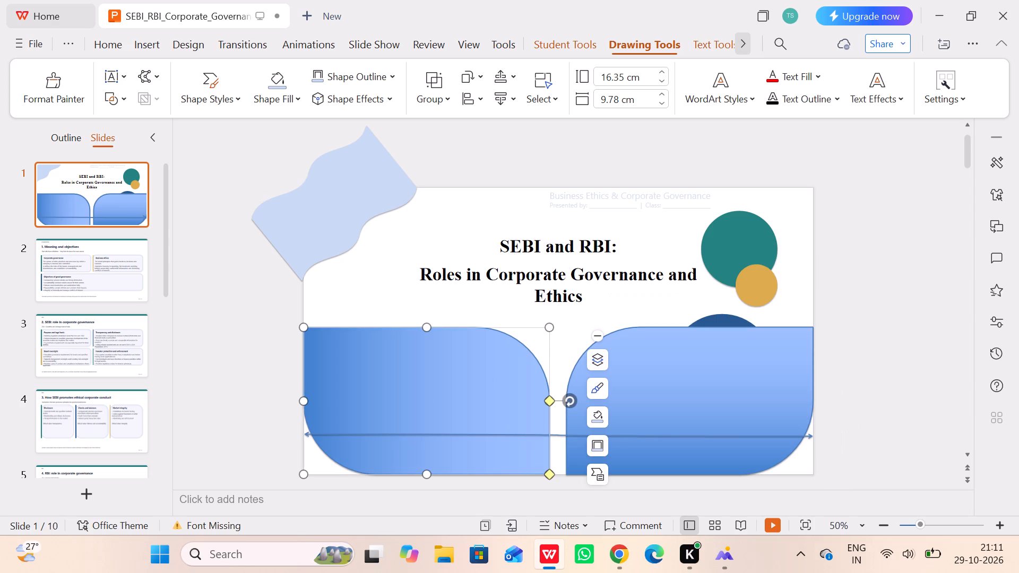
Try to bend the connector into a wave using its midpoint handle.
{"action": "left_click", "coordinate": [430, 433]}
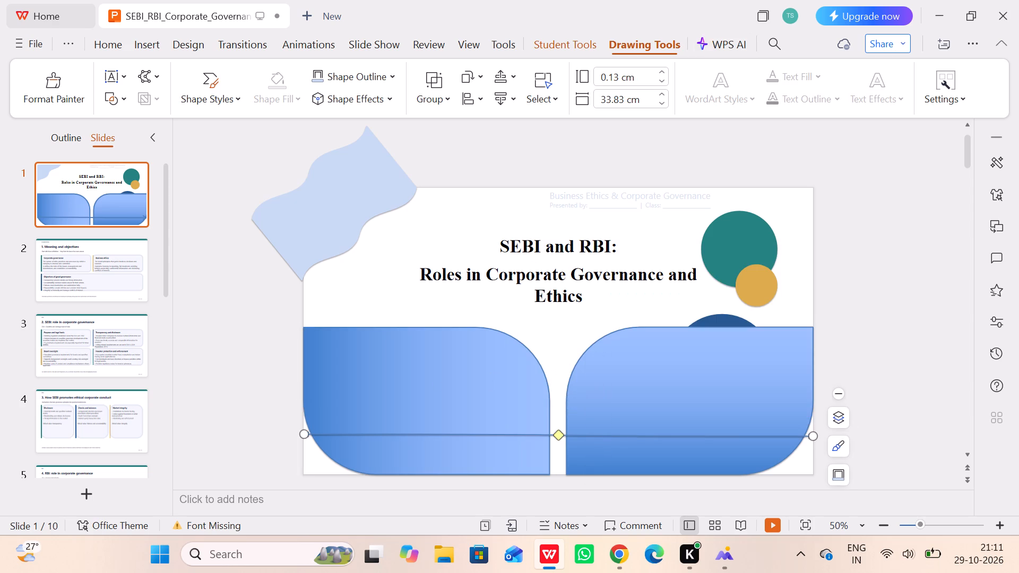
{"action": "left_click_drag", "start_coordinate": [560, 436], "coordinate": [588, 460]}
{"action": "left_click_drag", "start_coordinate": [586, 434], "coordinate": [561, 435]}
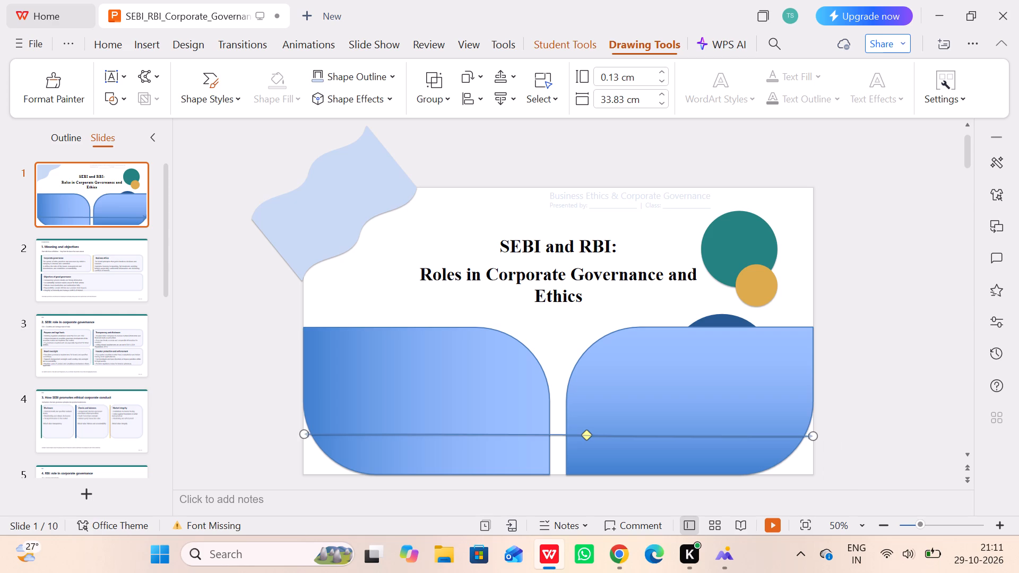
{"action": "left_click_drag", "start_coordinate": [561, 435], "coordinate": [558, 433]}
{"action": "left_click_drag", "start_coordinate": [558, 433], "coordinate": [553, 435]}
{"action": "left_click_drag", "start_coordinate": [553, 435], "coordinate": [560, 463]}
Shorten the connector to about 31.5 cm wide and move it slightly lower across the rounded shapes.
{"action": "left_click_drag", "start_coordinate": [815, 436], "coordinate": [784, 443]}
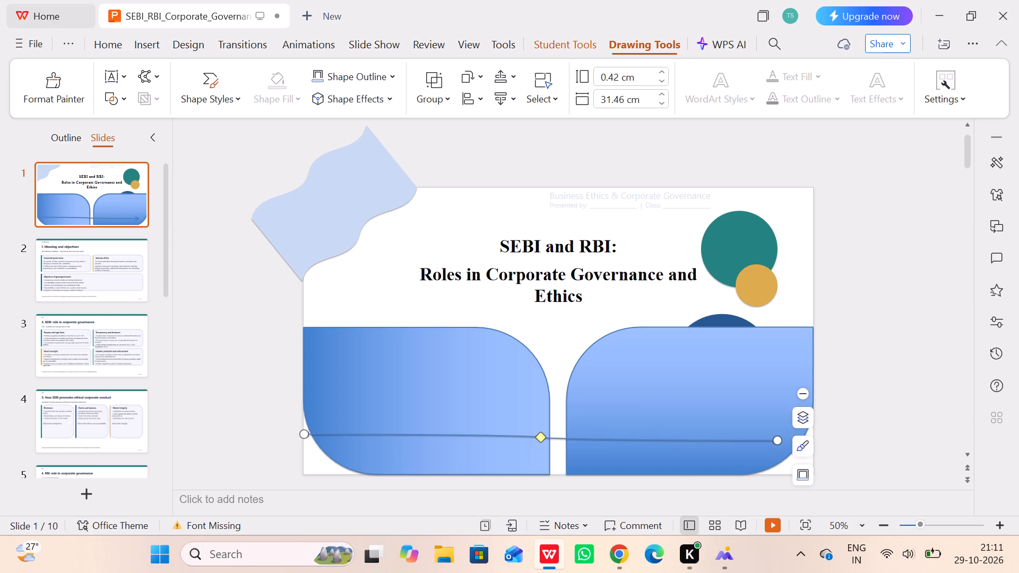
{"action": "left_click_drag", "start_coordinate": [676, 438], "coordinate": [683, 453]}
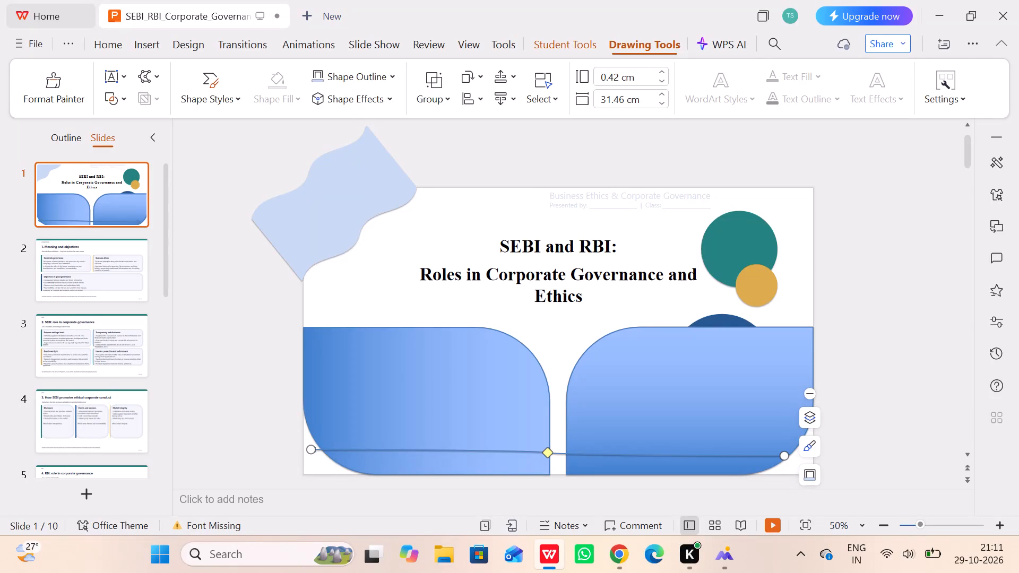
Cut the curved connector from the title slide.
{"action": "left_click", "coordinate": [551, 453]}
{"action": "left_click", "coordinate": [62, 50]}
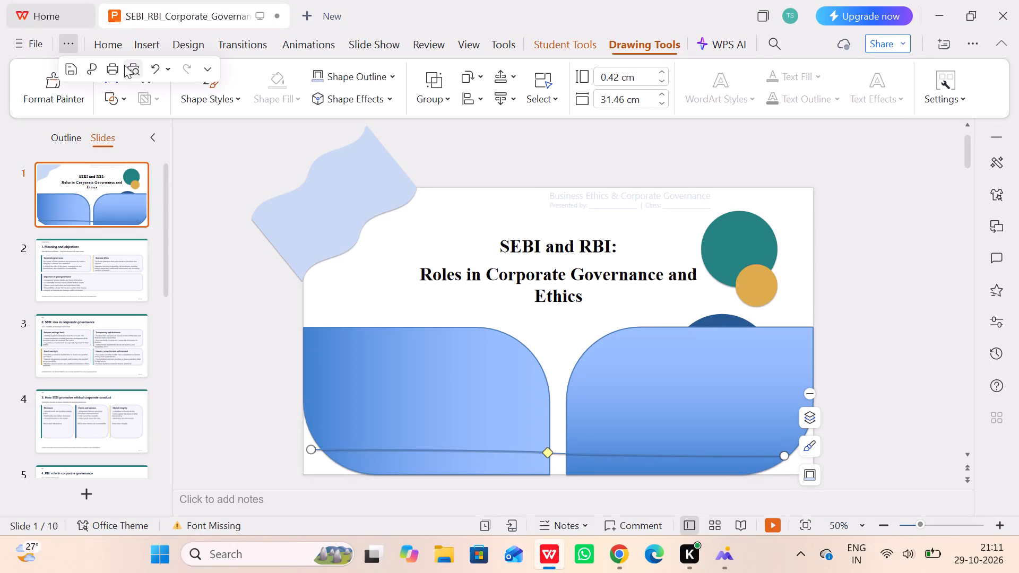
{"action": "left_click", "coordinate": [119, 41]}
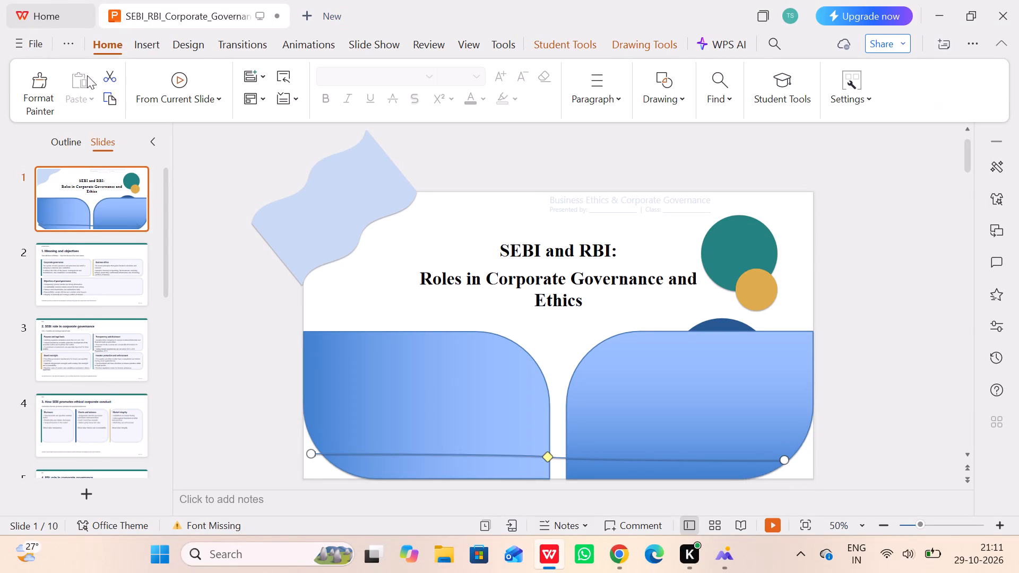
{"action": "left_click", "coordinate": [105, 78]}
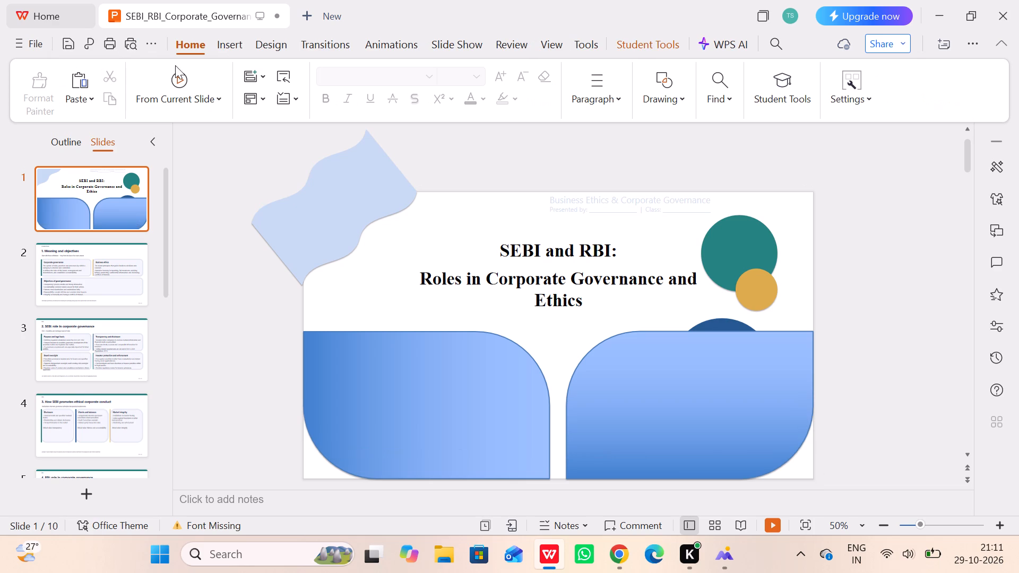
Draw a Double Wave shape about 33.9 cm wide and 4.2 cm high across the two rounded shapes on the title slide.
{"action": "left_click", "coordinate": [235, 57]}
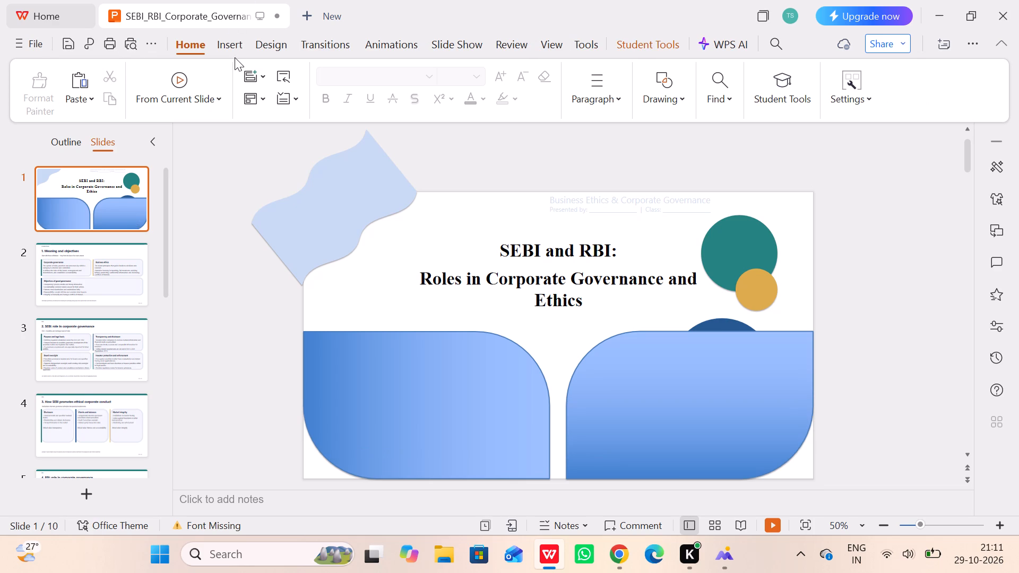
{"action": "left_click", "coordinate": [236, 51]}
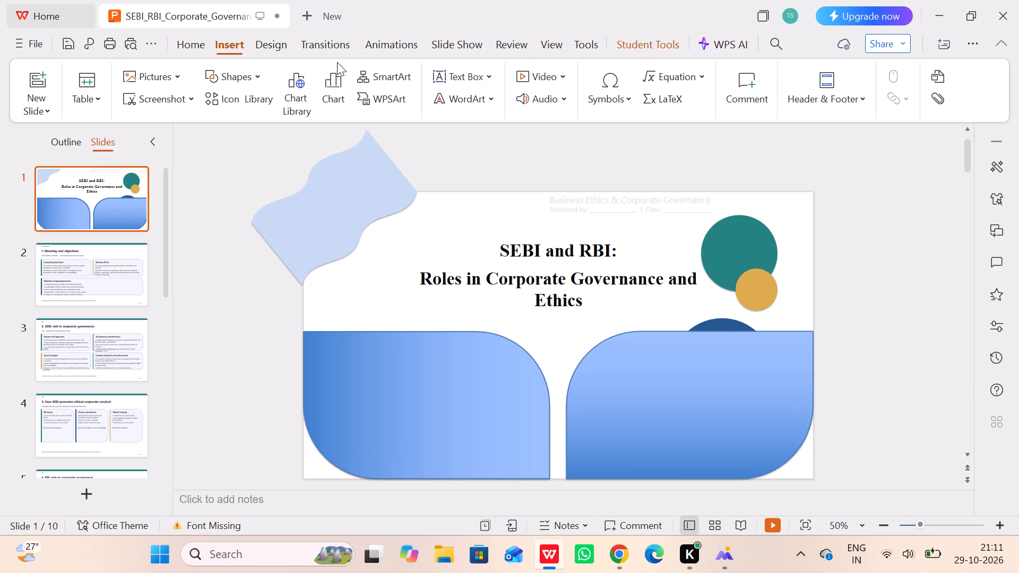
{"action": "left_click", "coordinate": [247, 75]}
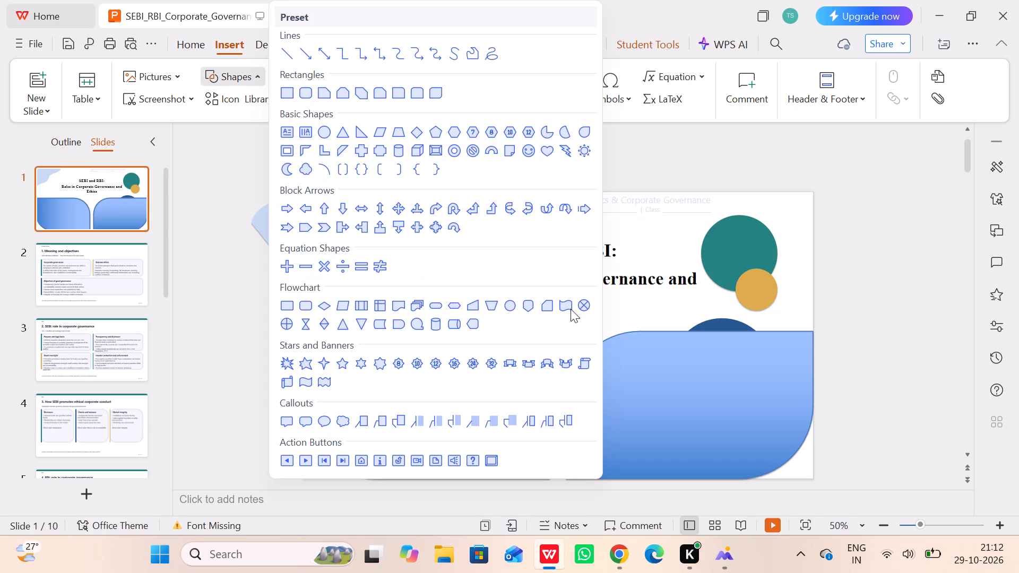
{"action": "left_click", "coordinate": [714, 559]}
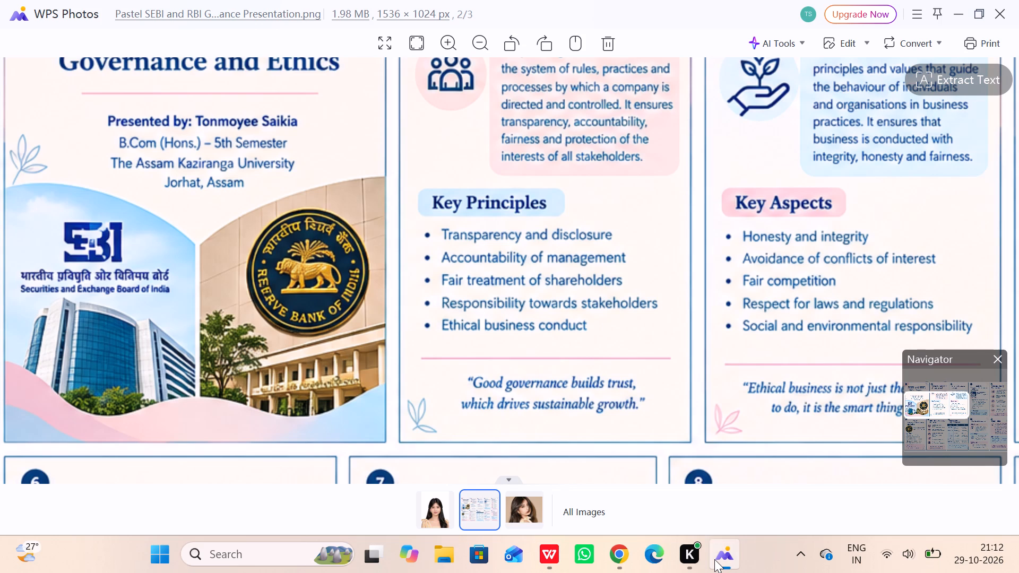
{"action": "left_click", "coordinate": [617, 549]}
{"action": "left_click", "coordinate": [557, 551]}
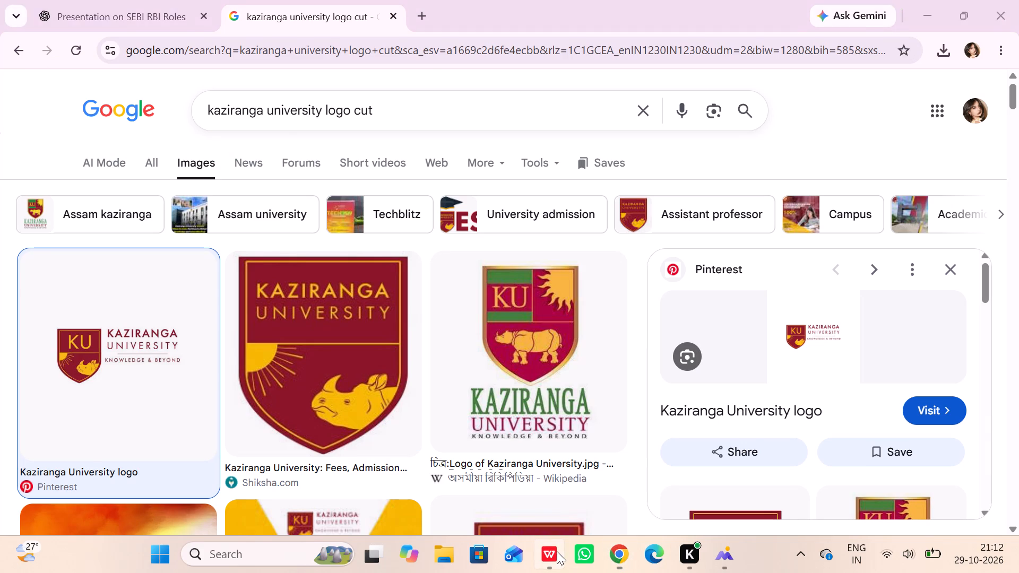
{"action": "left_click", "coordinate": [252, 74]}
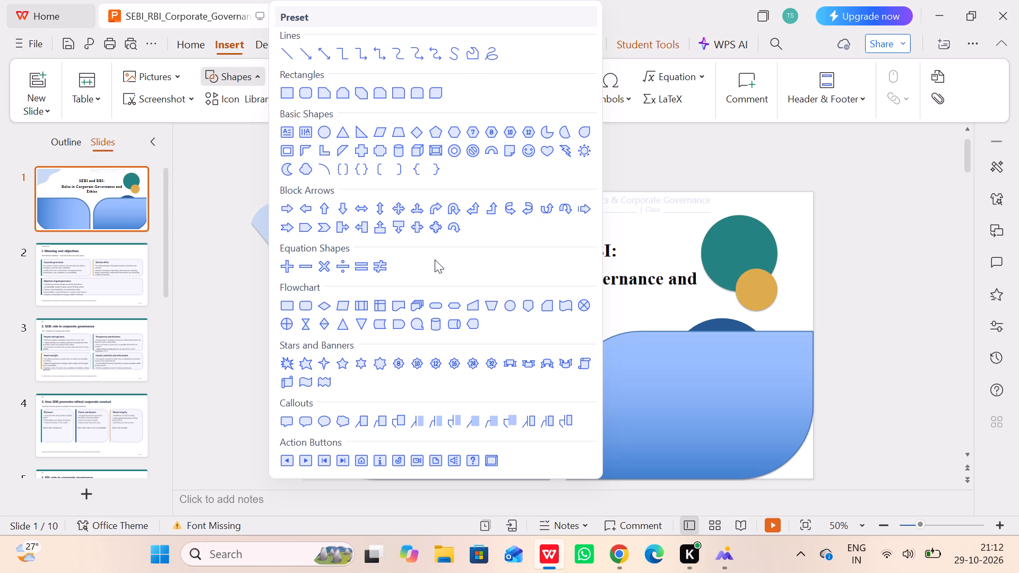
{"action": "left_click", "coordinate": [330, 380]}
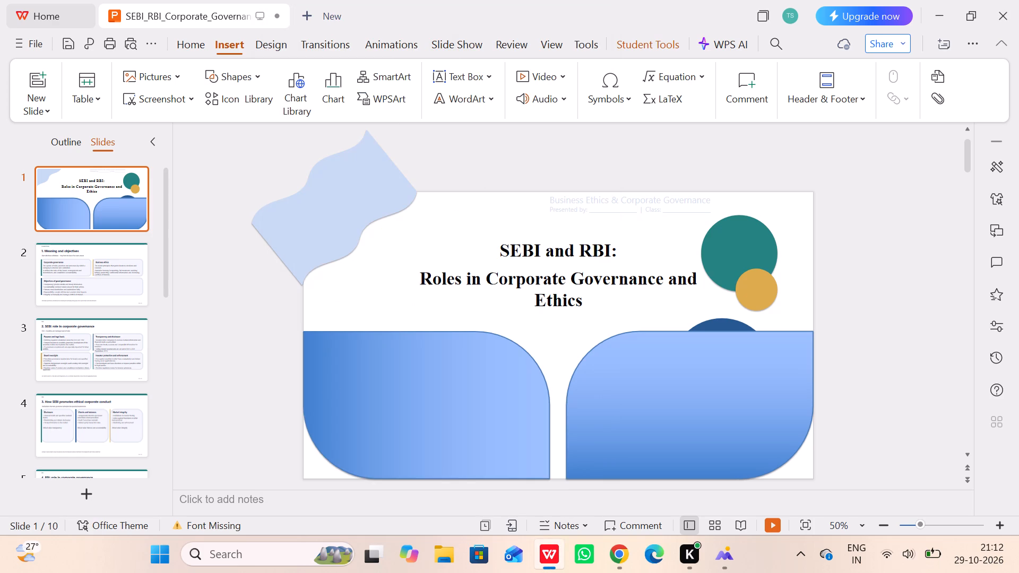
{"action": "left_click_drag", "start_coordinate": [305, 413], "coordinate": [605, 395]}
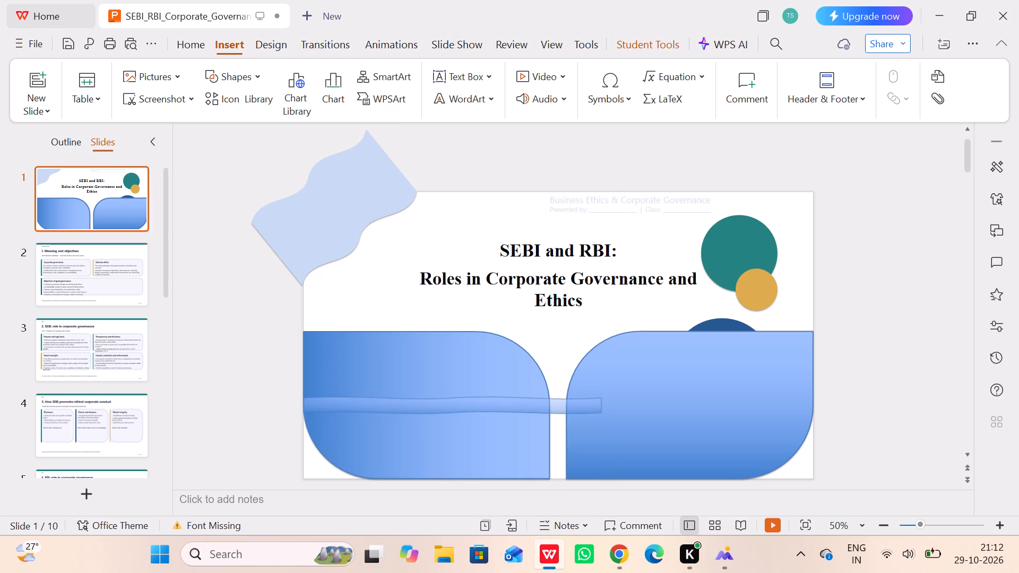
{"action": "left_click_drag", "start_coordinate": [605, 395], "coordinate": [807, 377]}
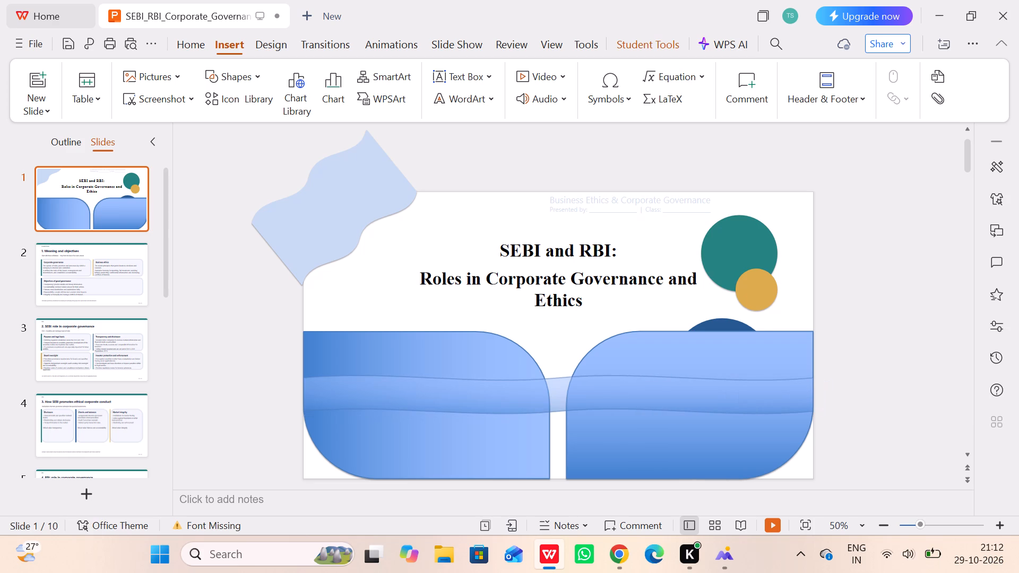
{"action": "left_click_drag", "start_coordinate": [807, 377], "coordinate": [808, 354]}
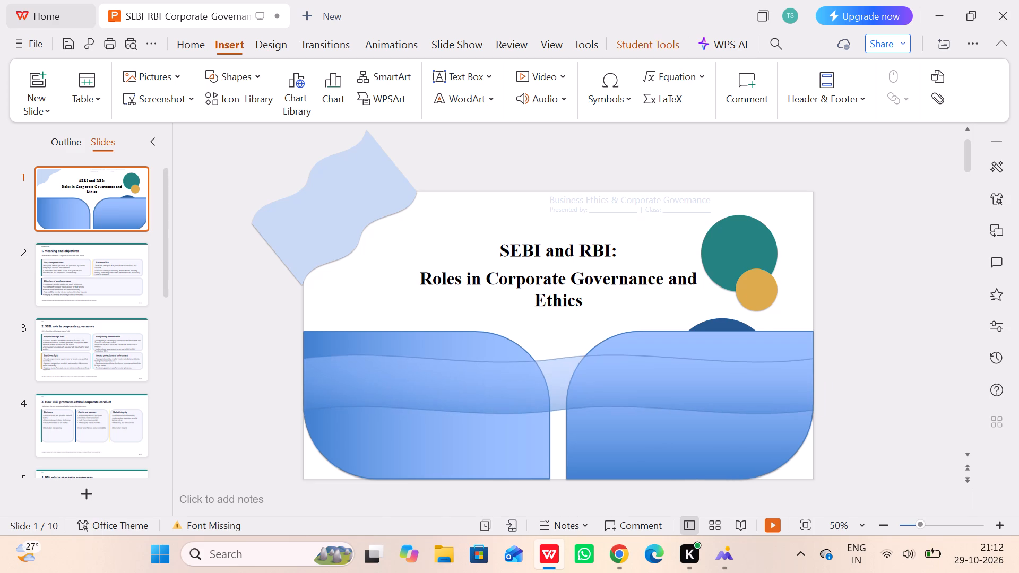
{"action": "left_click_drag", "start_coordinate": [808, 354], "coordinate": [808, 350]}
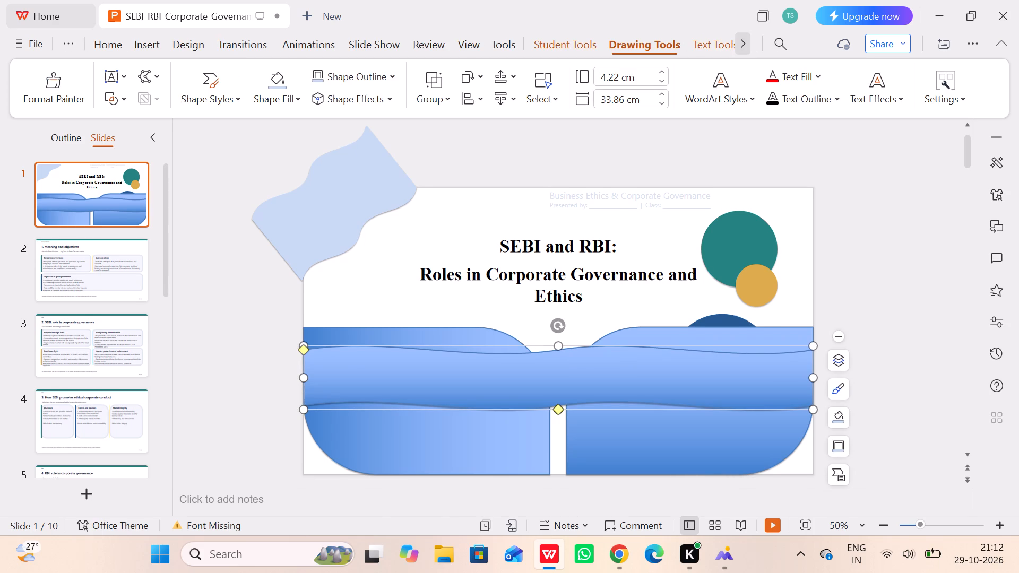
Skew the double wave with its lower adjustment handle so both of its ends slant.
{"action": "left_click_drag", "start_coordinate": [559, 410], "coordinate": [657, 422]}
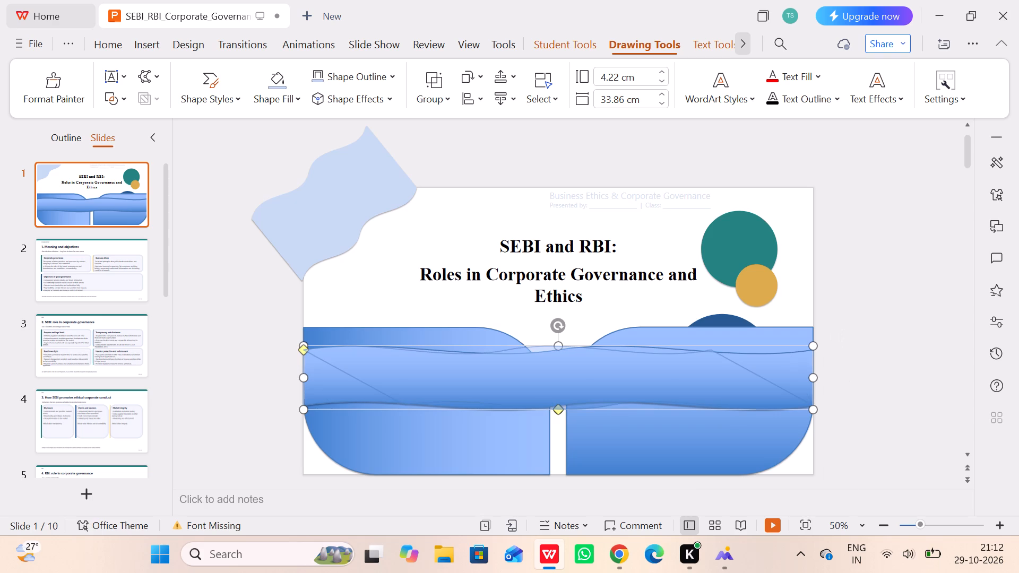
{"action": "left_click_drag", "start_coordinate": [657, 422], "coordinate": [548, 445]}
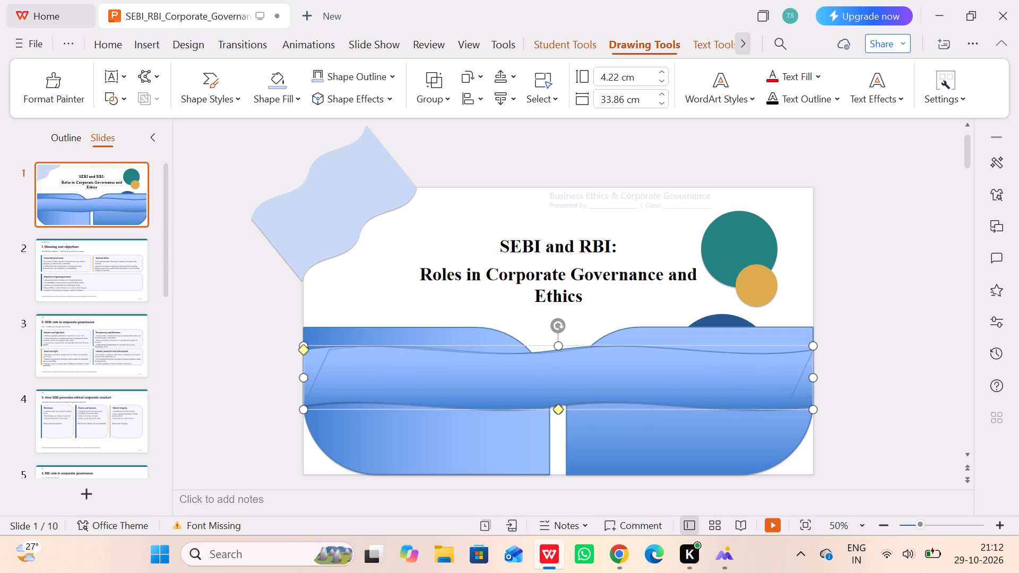
{"action": "left_click_drag", "start_coordinate": [548, 445], "coordinate": [560, 355]}
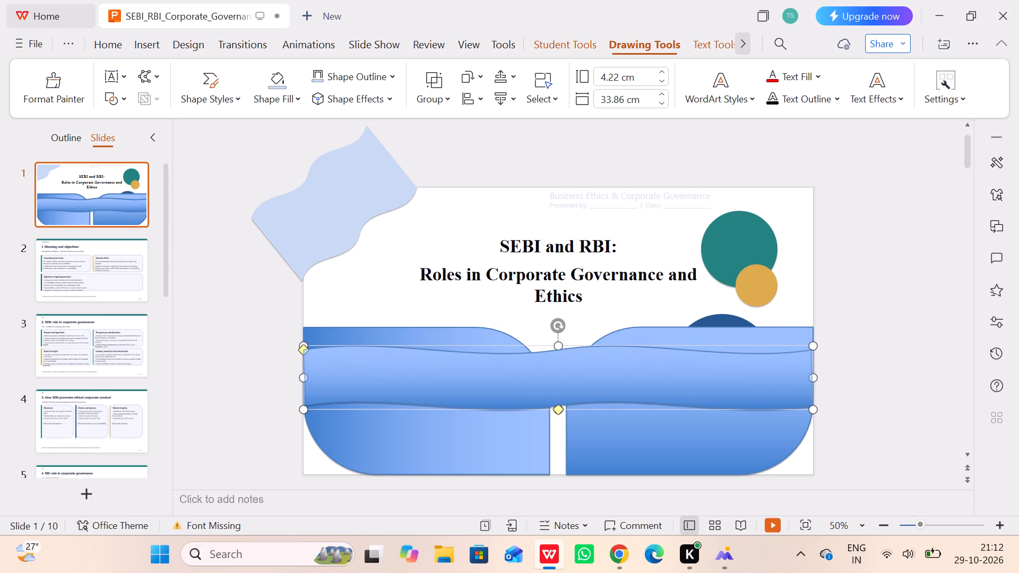
{"action": "left_click_drag", "start_coordinate": [560, 355], "coordinate": [636, 474]}
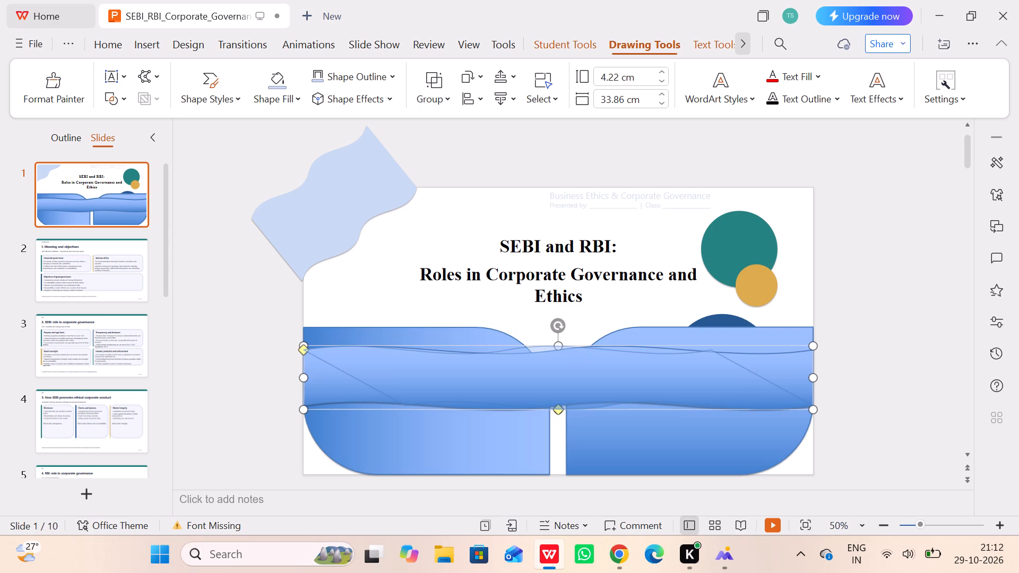
{"action": "left_click_drag", "start_coordinate": [636, 474], "coordinate": [570, 475]}
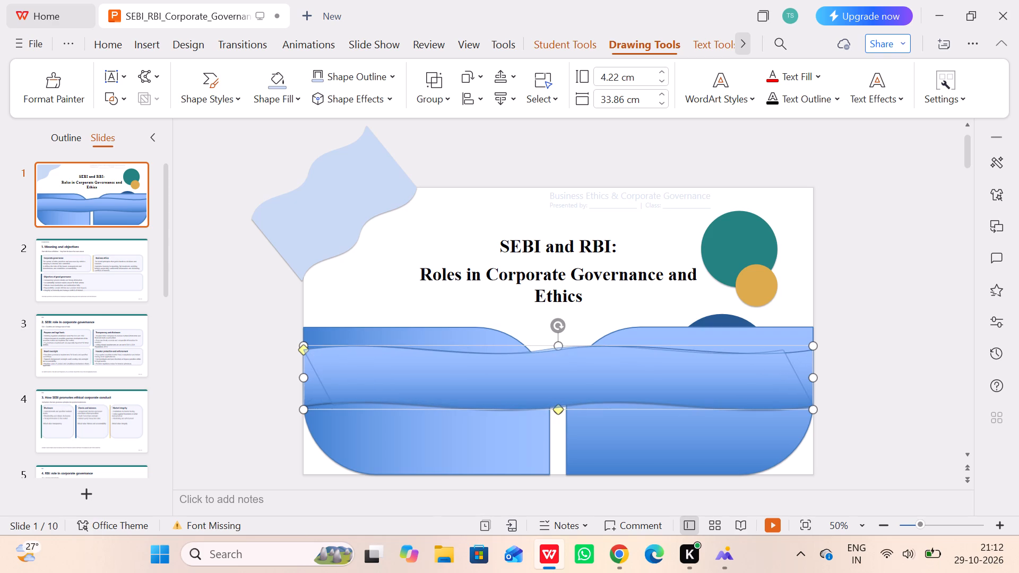
{"action": "left_click_drag", "start_coordinate": [570, 475], "coordinate": [585, 475]}
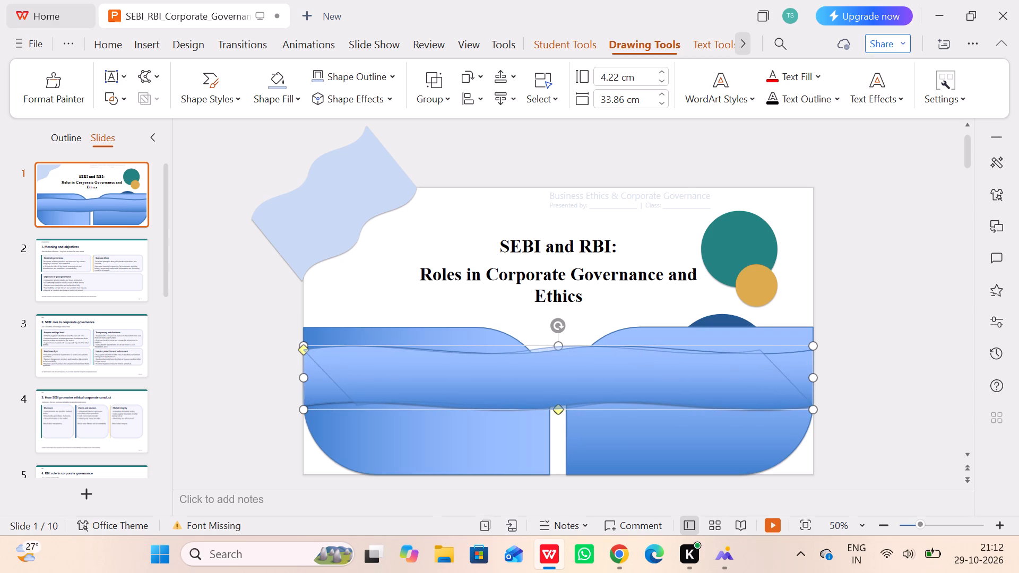
{"action": "left_click_drag", "start_coordinate": [585, 475], "coordinate": [584, 475]}
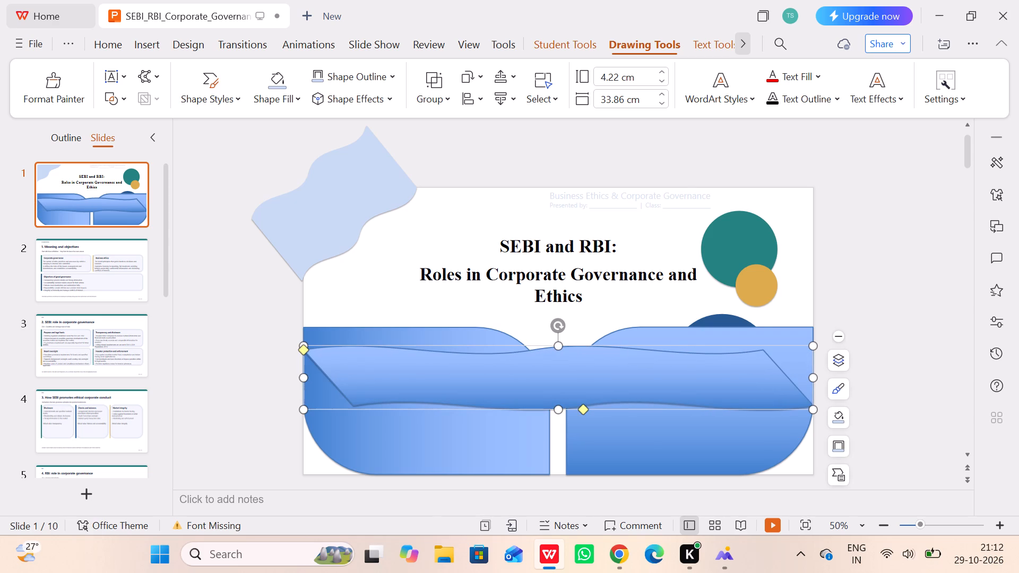
Widen the double wave to about 42.95 cm, past both side edges of the slide, and deepen its curves slightly.
{"action": "left_click_drag", "start_coordinate": [812, 376], "coordinate": [894, 387]}
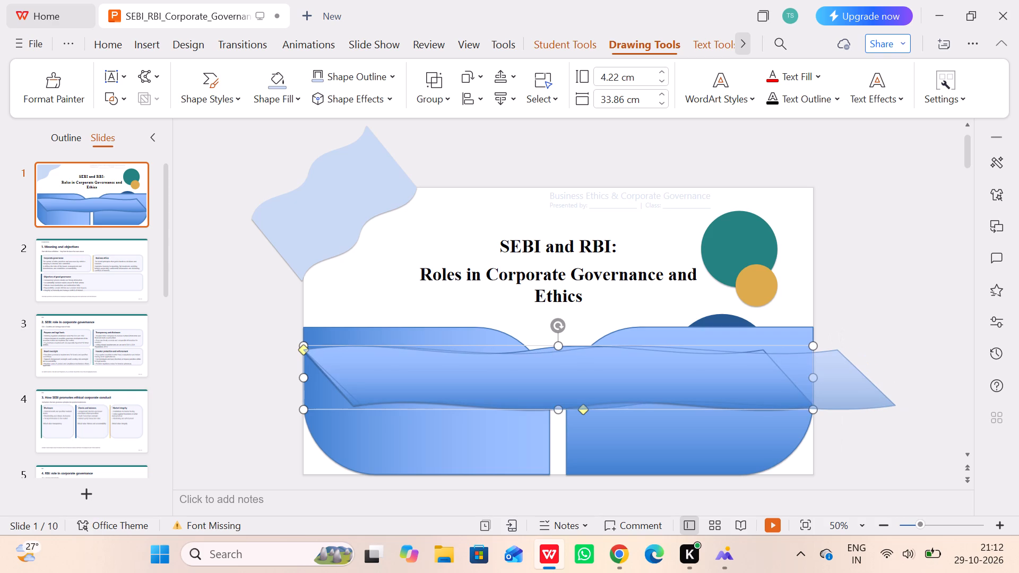
{"action": "left_click_drag", "start_coordinate": [894, 387], "coordinate": [894, 387]}
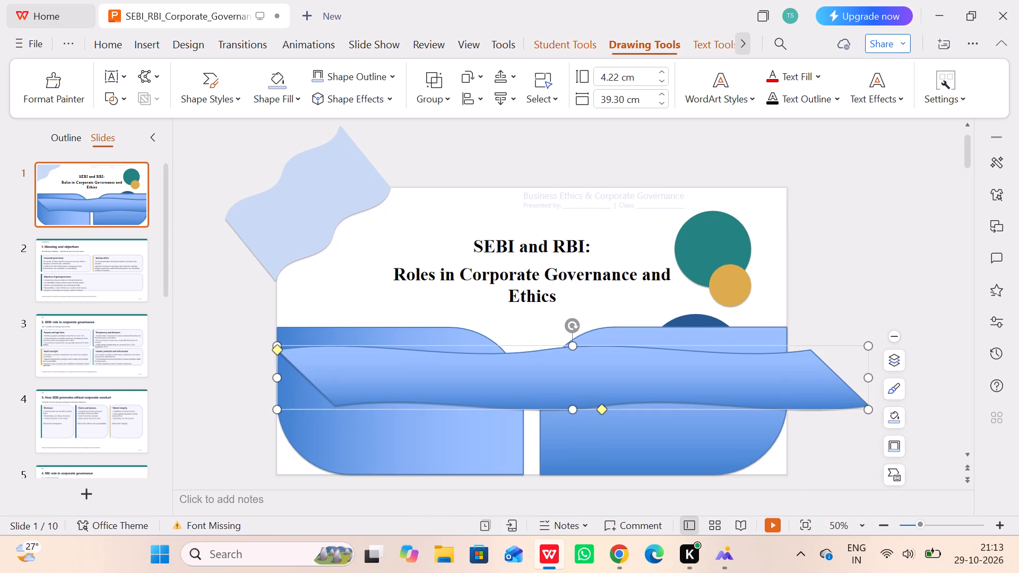
{"action": "left_click_drag", "start_coordinate": [277, 382], "coordinate": [221, 377]}
{"action": "left_click_drag", "start_coordinate": [533, 376], "coordinate": [524, 376]}
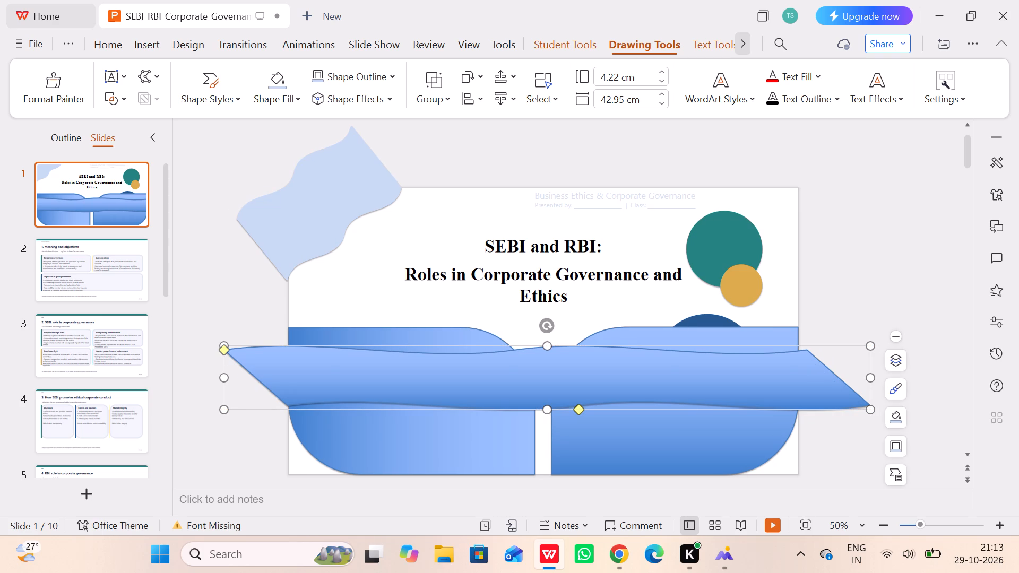
{"action": "left_click_drag", "start_coordinate": [222, 349], "coordinate": [242, 357]}
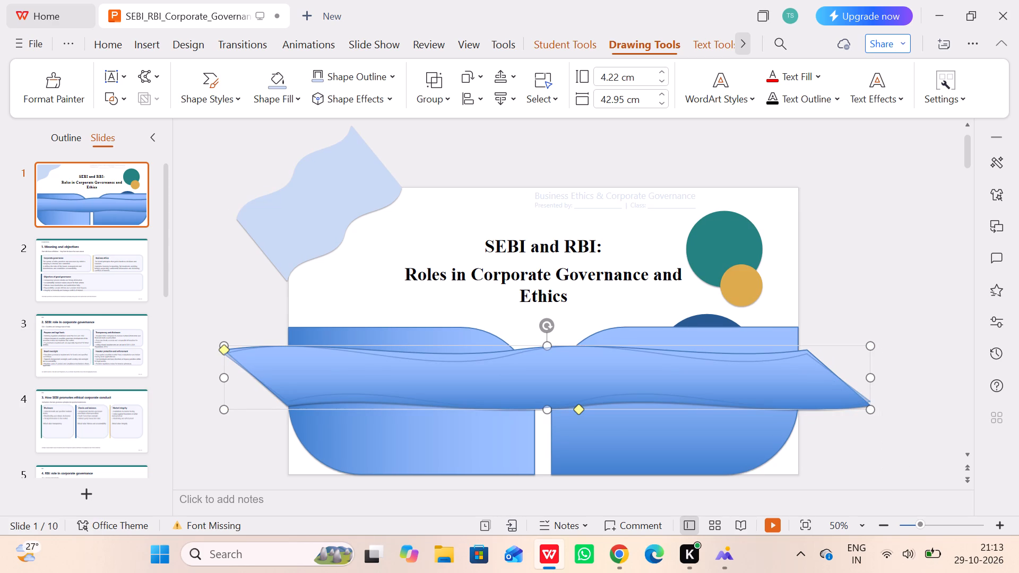
{"action": "left_click_drag", "start_coordinate": [242, 357], "coordinate": [251, 362]}
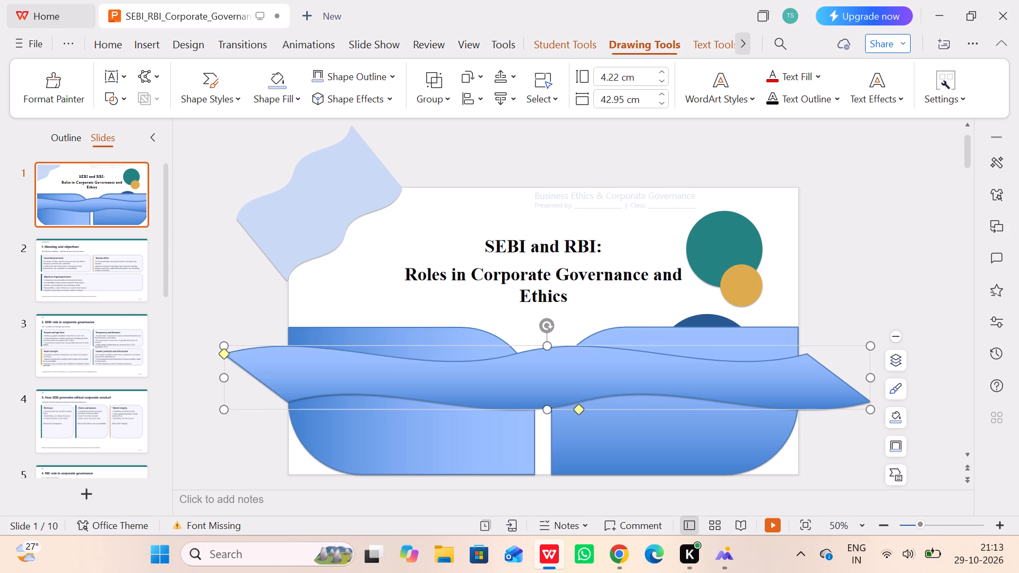
Move the double wave down over the slide's bottom edge, centre it horizontally on the slide, and compare it with the reference image.
{"action": "left_click_drag", "start_coordinate": [564, 374], "coordinate": [566, 435]}
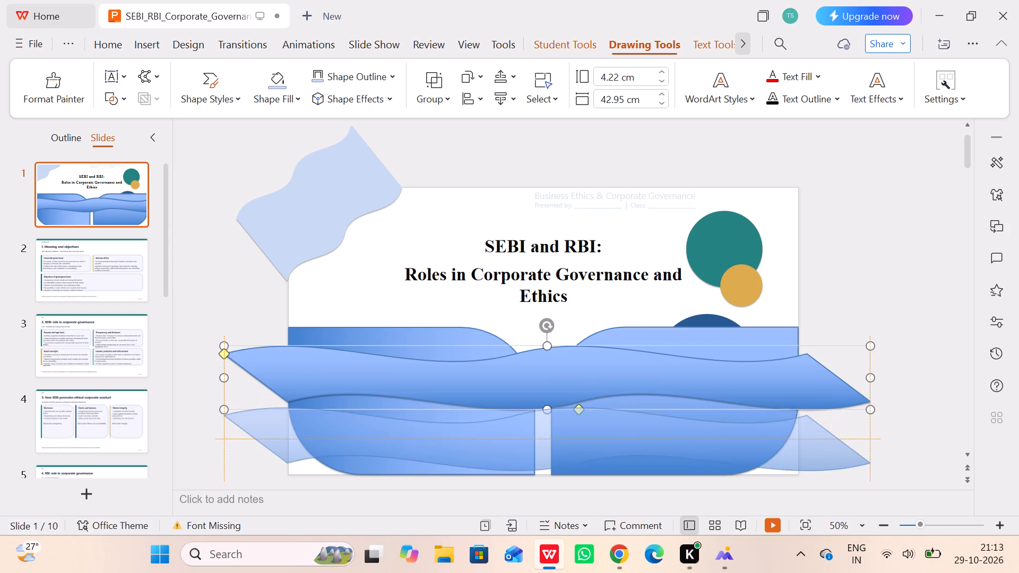
{"action": "left_click_drag", "start_coordinate": [566, 435], "coordinate": [568, 455]}
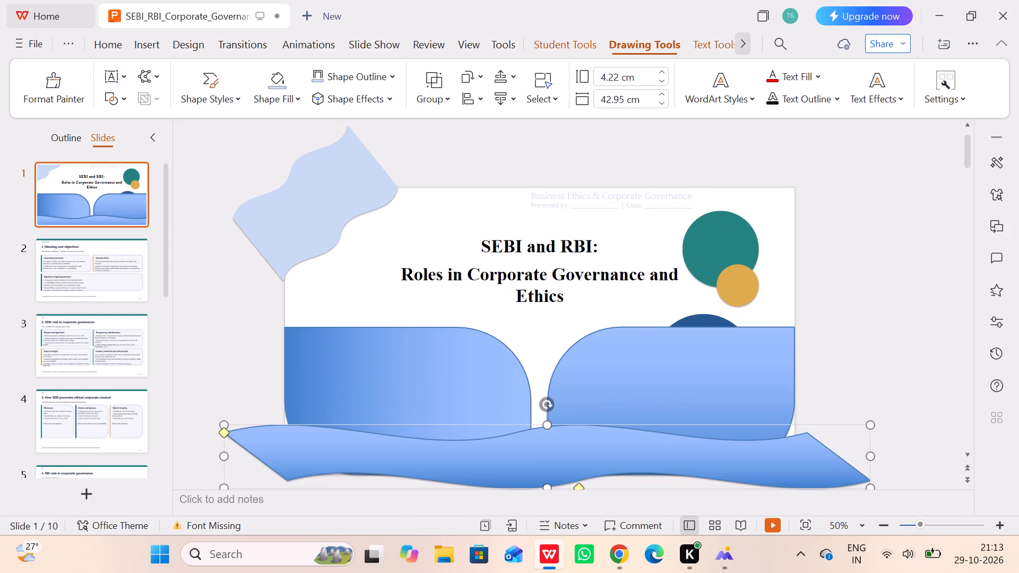
{"action": "left_click", "coordinate": [852, 313]}
{"action": "left_click_drag", "start_coordinate": [599, 463], "coordinate": [595, 463]}
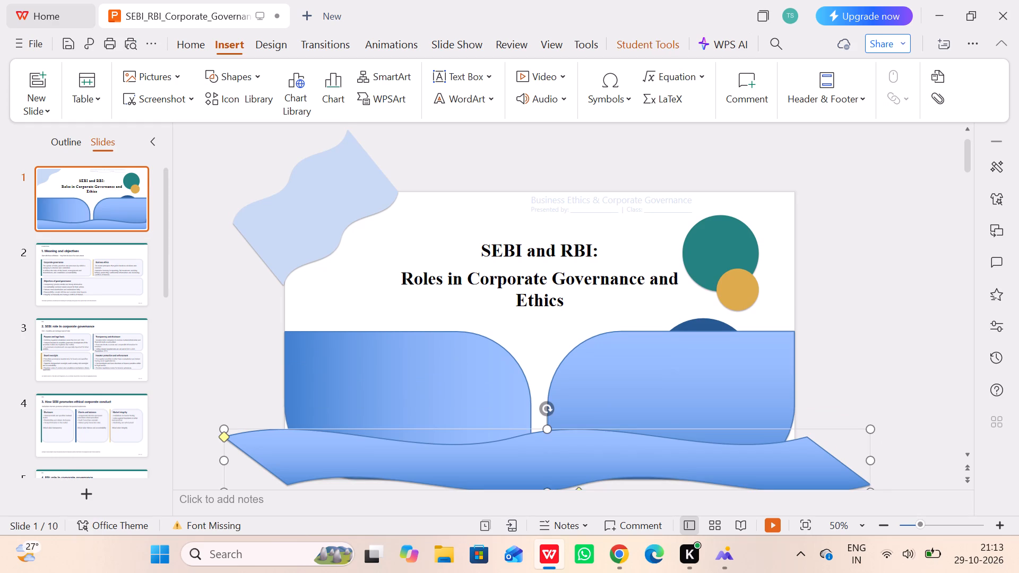
{"action": "left_click_drag", "start_coordinate": [595, 463], "coordinate": [589, 461]}
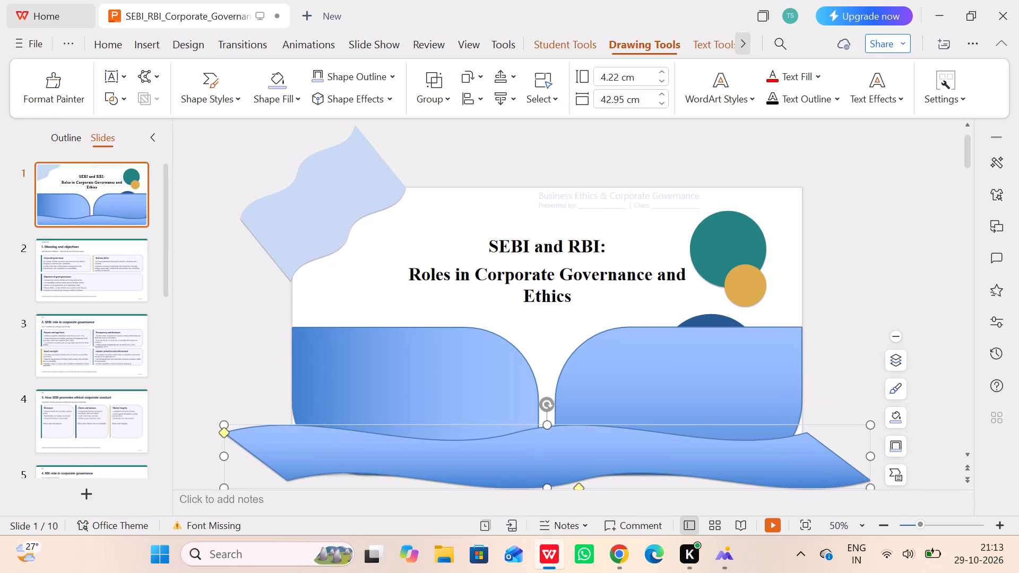
{"action": "left_click", "coordinate": [724, 551]}
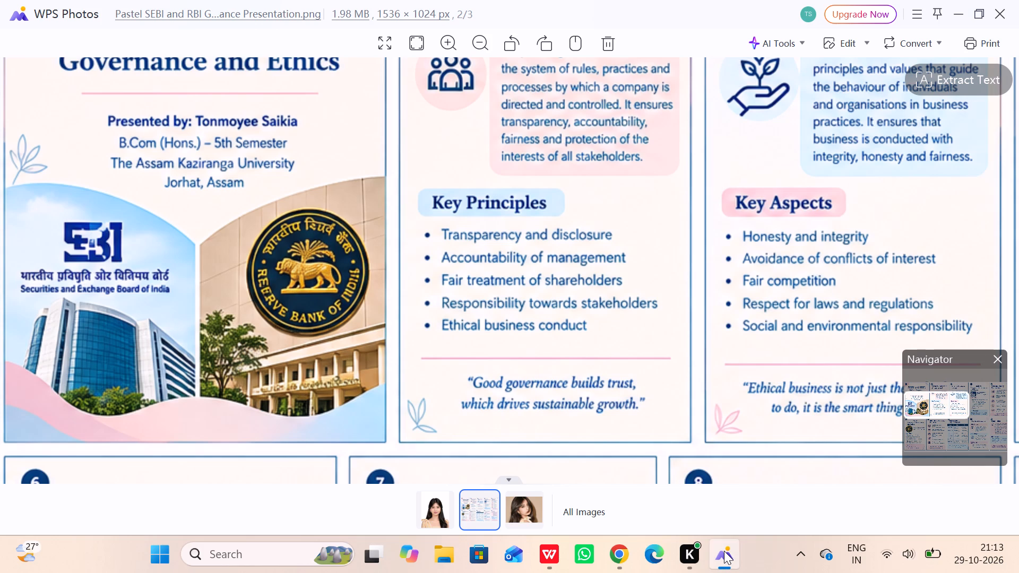
{"action": "left_click", "coordinate": [553, 546]}
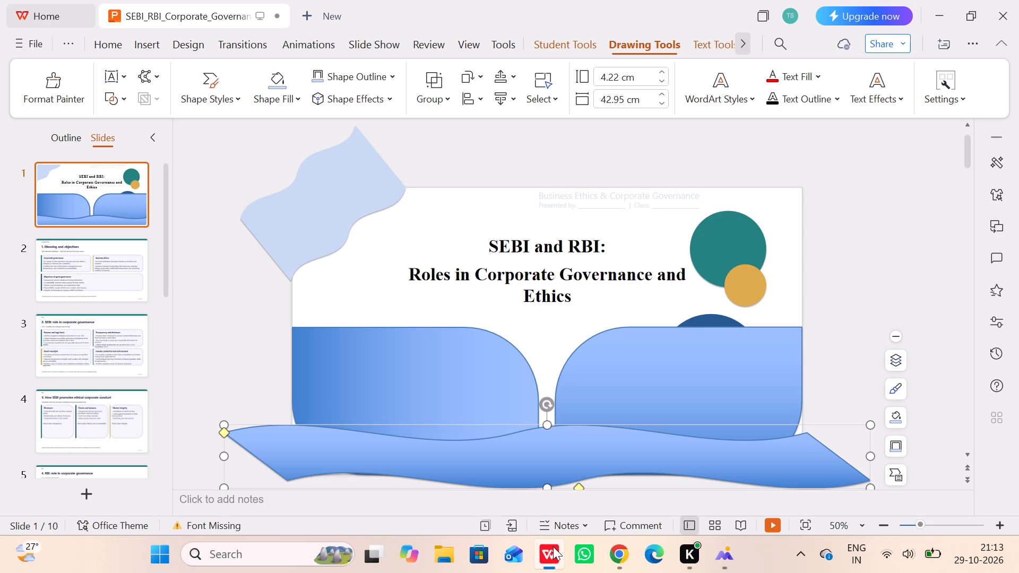
{"action": "left_click", "coordinate": [841, 318]}
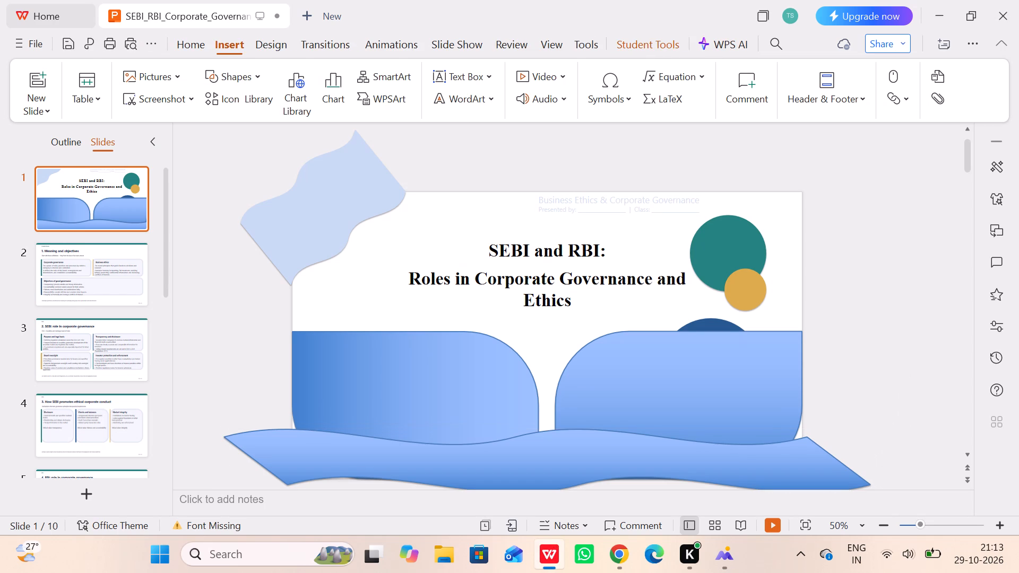
Shift the right-hand rounded shape down to uncover the dark blue circle, and move the circle off the slide beyond its right edge.
{"action": "left_click", "coordinate": [602, 371]}
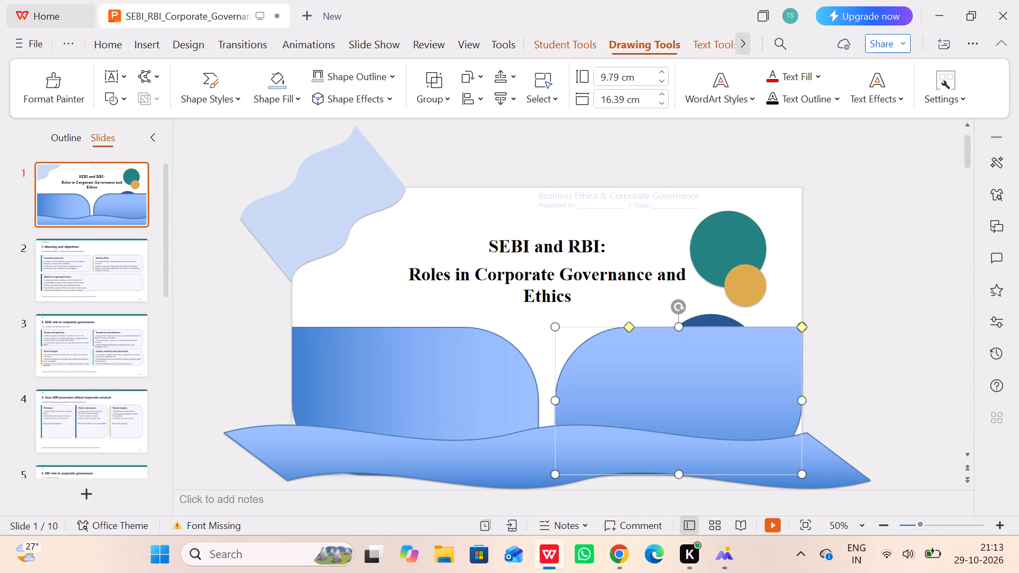
{"action": "left_click", "coordinate": [712, 317]}
{"action": "left_click_drag", "start_coordinate": [712, 317], "coordinate": [738, 320]}
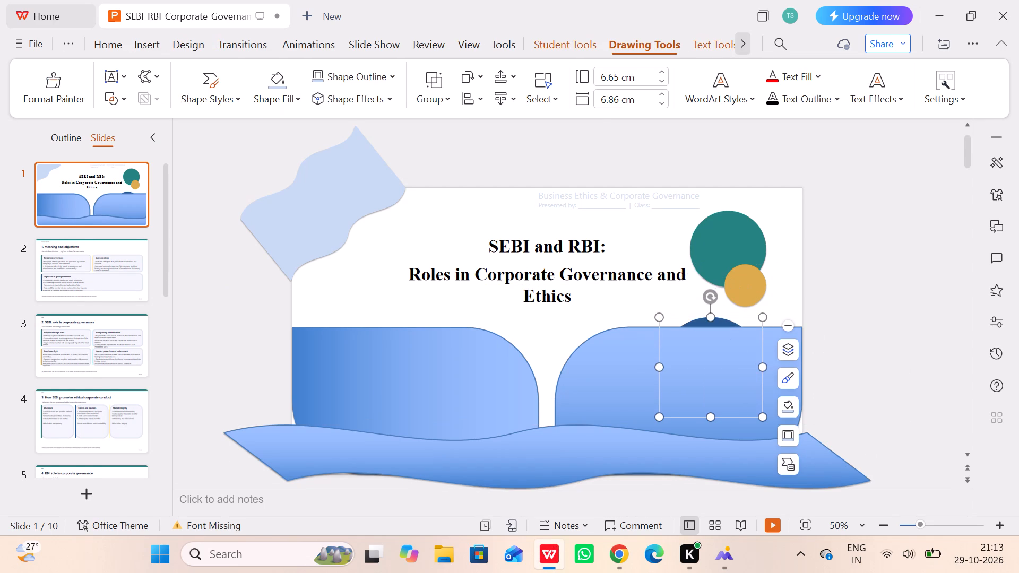
{"action": "left_click_drag", "start_coordinate": [714, 343], "coordinate": [727, 333]}
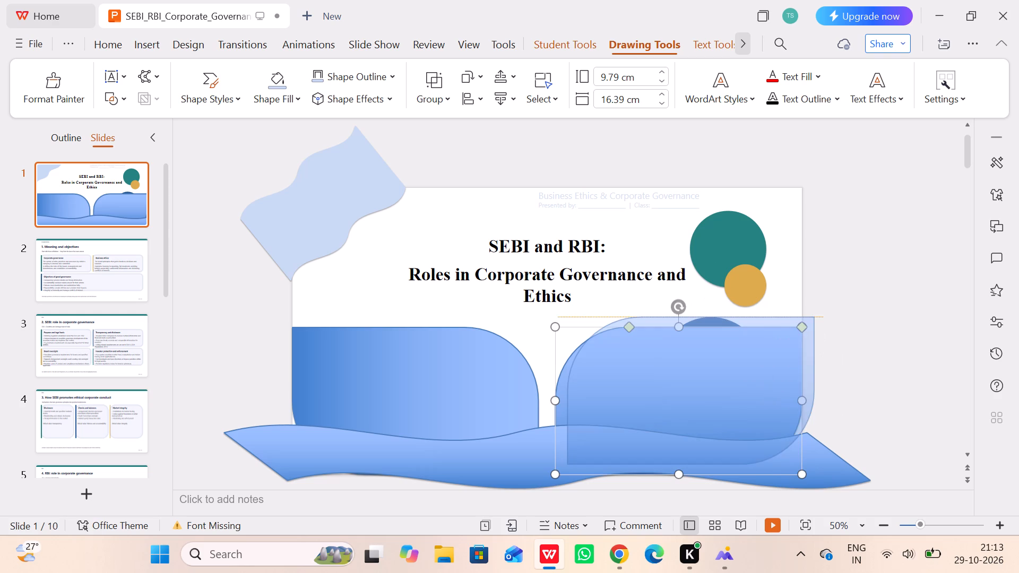
{"action": "left_click_drag", "start_coordinate": [727, 333], "coordinate": [715, 364]}
{"action": "left_click_drag", "start_coordinate": [718, 324], "coordinate": [727, 316]}
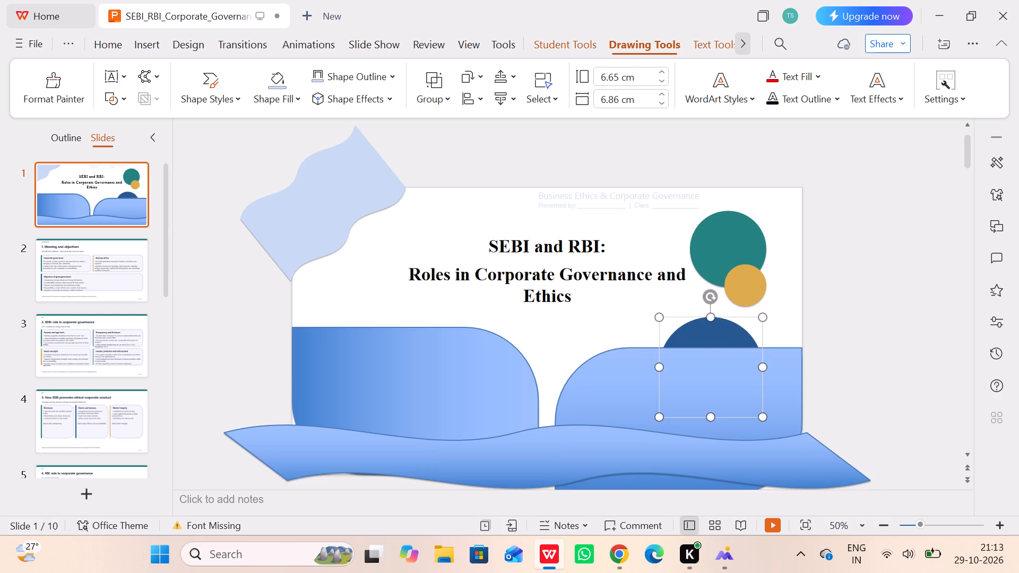
{"action": "left_click_drag", "start_coordinate": [727, 316], "coordinate": [865, 201]}
Move the right-hand rounded shape up level with the left-hand one's top, with its outer side flush with the slide's right edge.
{"action": "left_click_drag", "start_coordinate": [667, 369], "coordinate": [671, 362]}
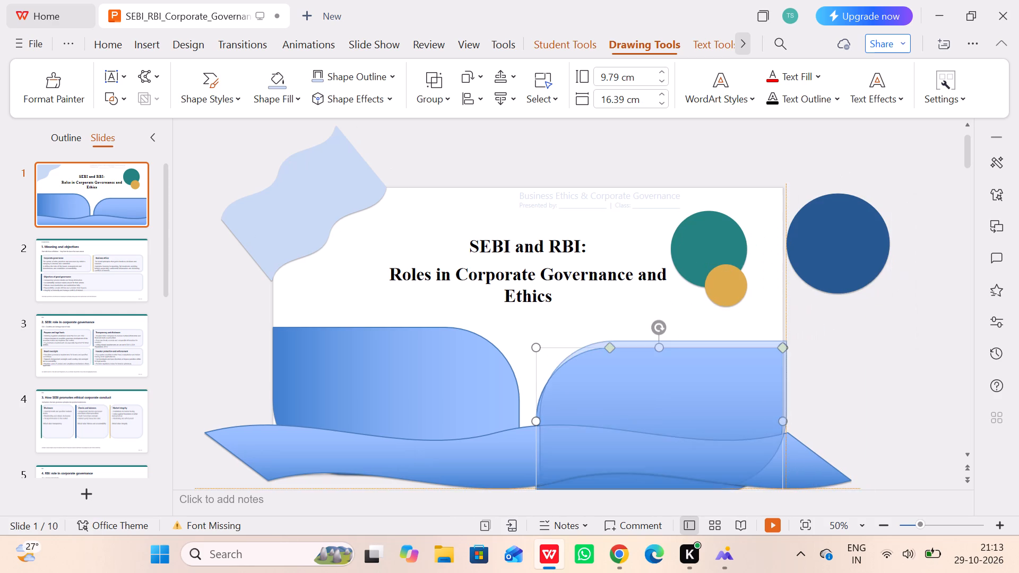
{"action": "left_click_drag", "start_coordinate": [671, 362], "coordinate": [673, 349]}
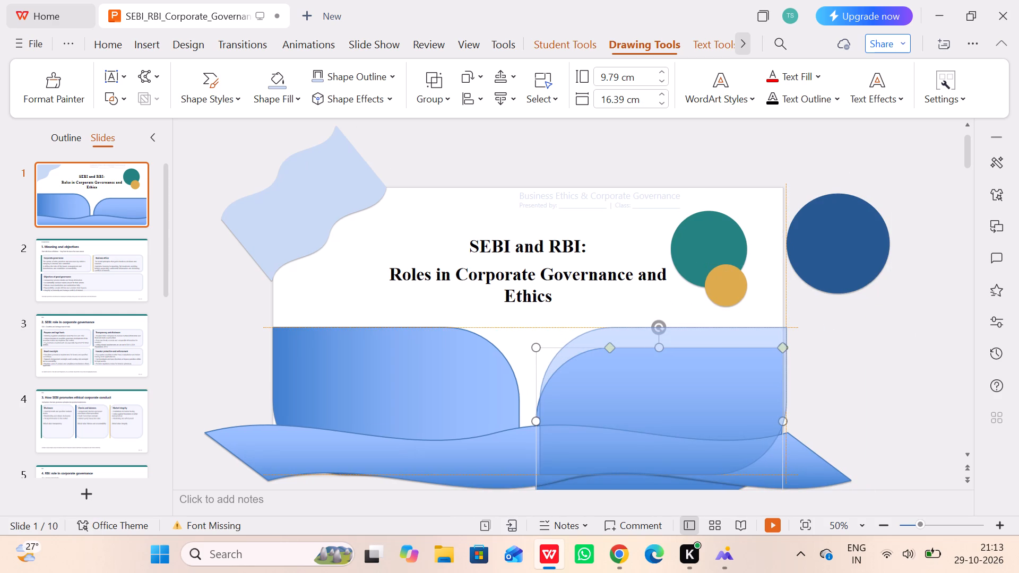
{"action": "left_click_drag", "start_coordinate": [673, 349], "coordinate": [669, 343]}
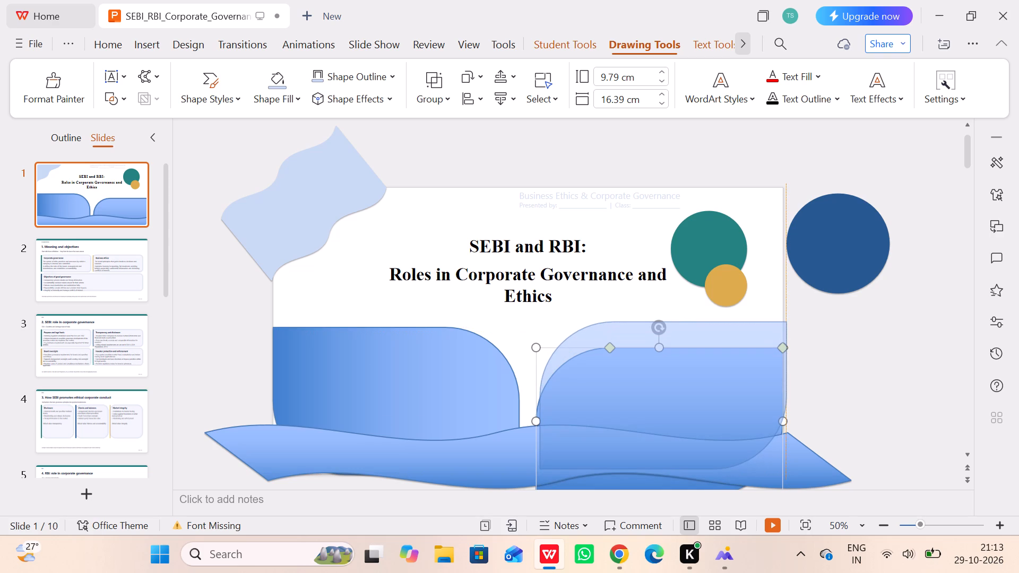
{"action": "left_click_drag", "start_coordinate": [669, 343], "coordinate": [669, 347]}
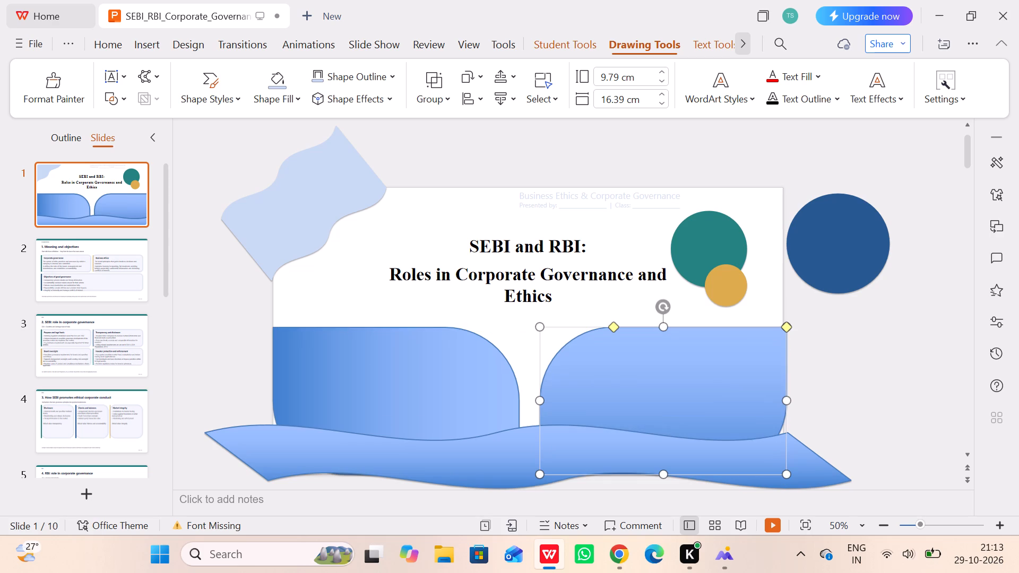
{"action": "left_click", "coordinate": [844, 328]}
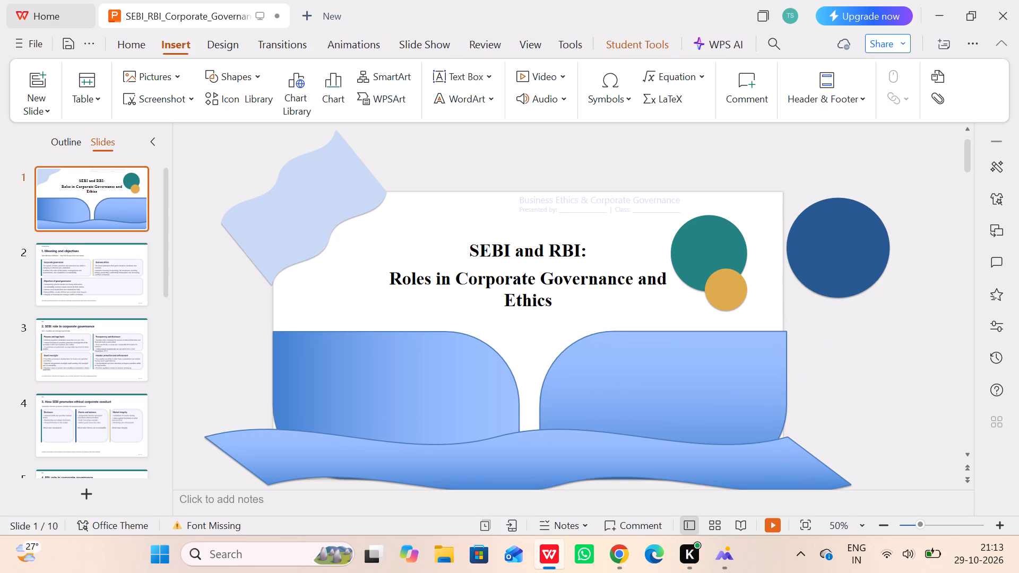
{"action": "left_click_drag", "start_coordinate": [721, 368], "coordinate": [719, 368]}
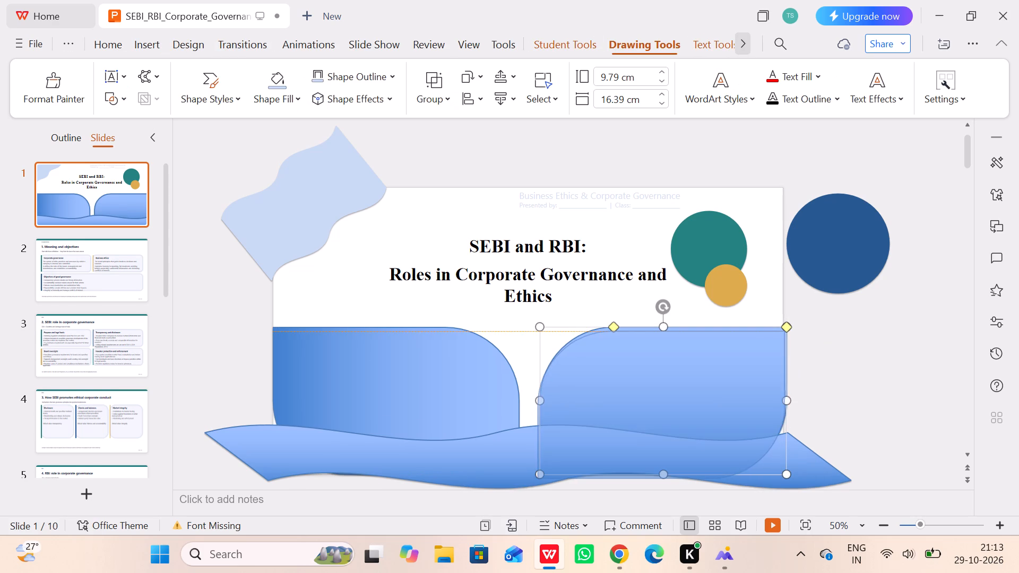
{"action": "left_click_drag", "start_coordinate": [719, 368], "coordinate": [716, 368]}
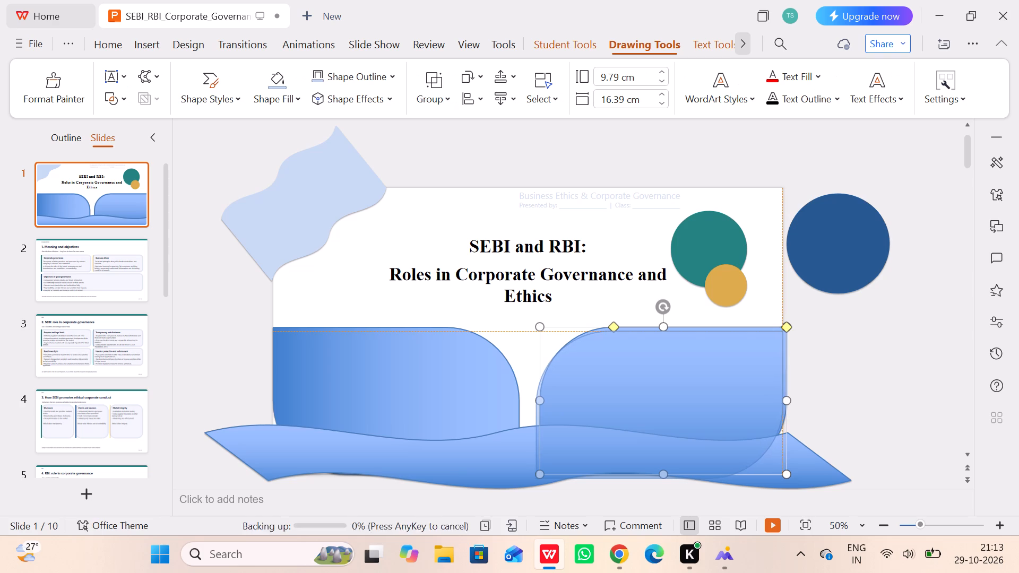
{"action": "left_click_drag", "start_coordinate": [716, 368], "coordinate": [716, 364]}
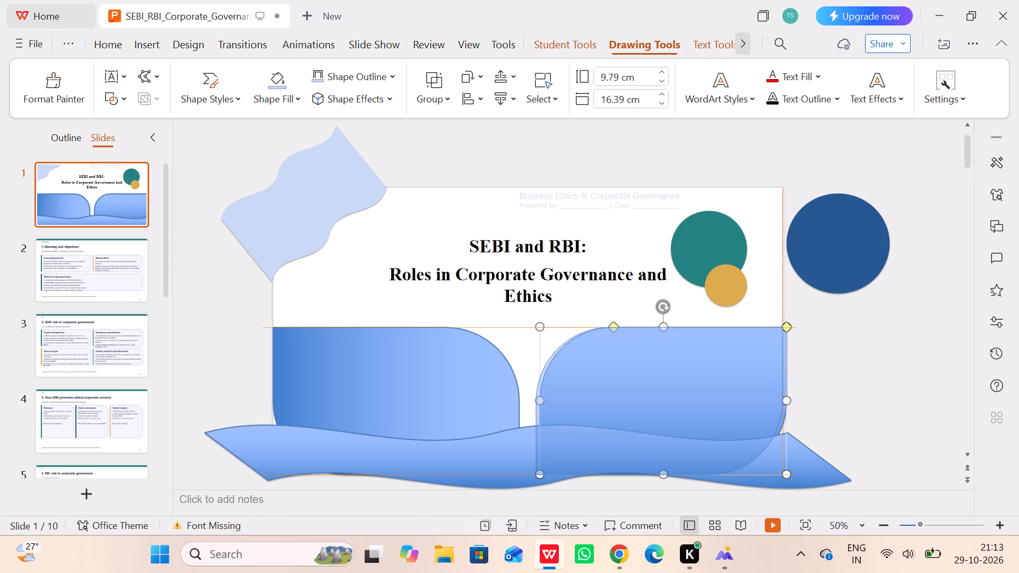
{"action": "left_click_drag", "start_coordinate": [716, 364], "coordinate": [716, 364]}
{"action": "left_click", "coordinate": [886, 332]}
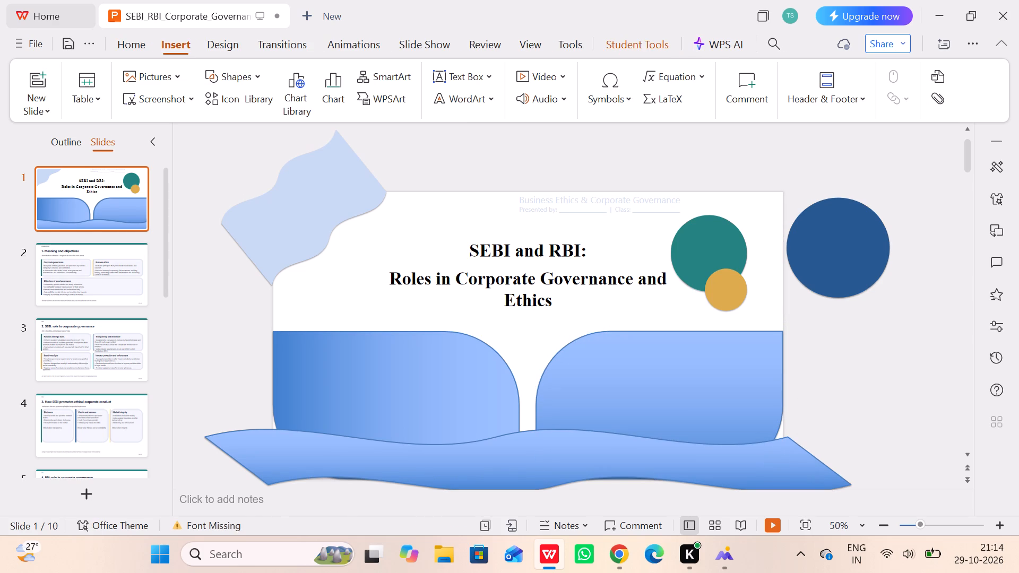
Preview the title slide full screen and compare its layout with the pastel reference image.
{"action": "double_click", "coordinate": [454, 212]}
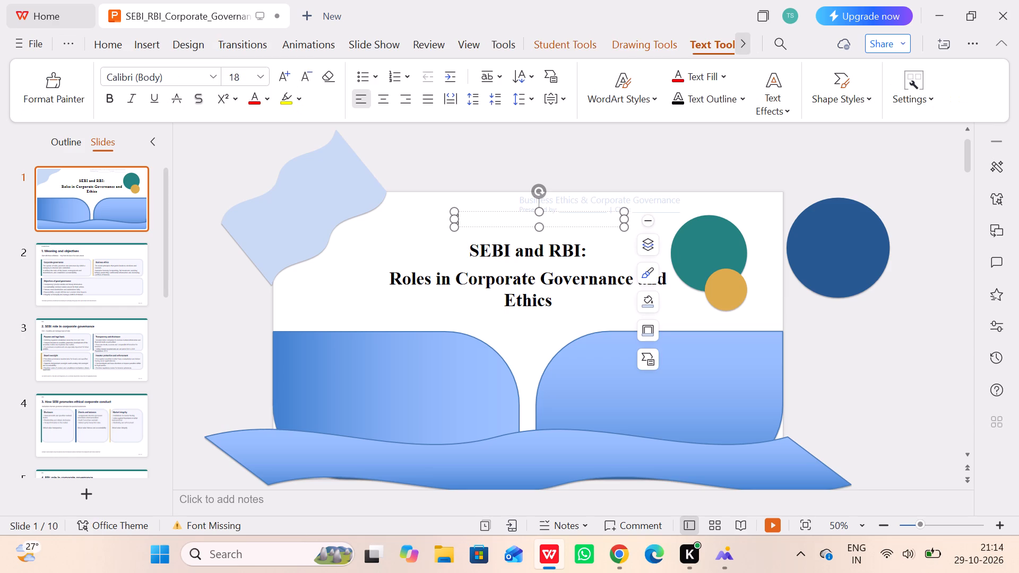
{"action": "double_click", "coordinate": [132, 202]}
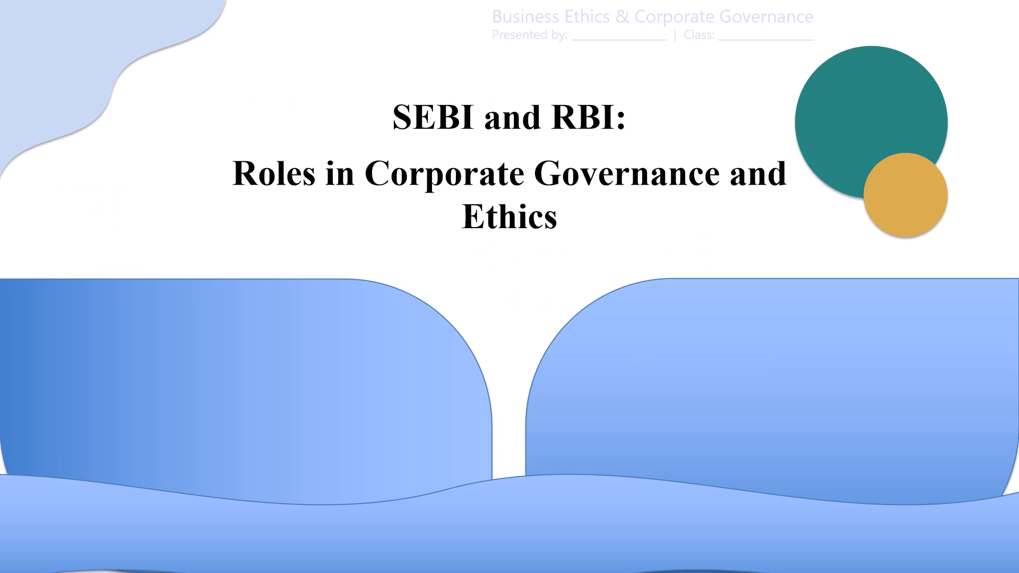
{"action": "key", "text": "Escape"}
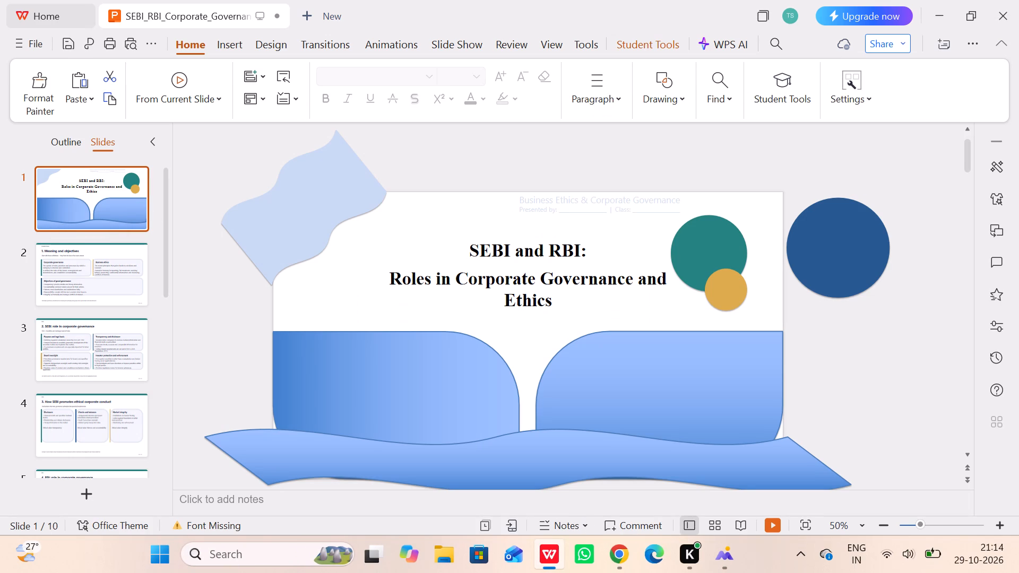
{"action": "left_click", "coordinate": [716, 563]}
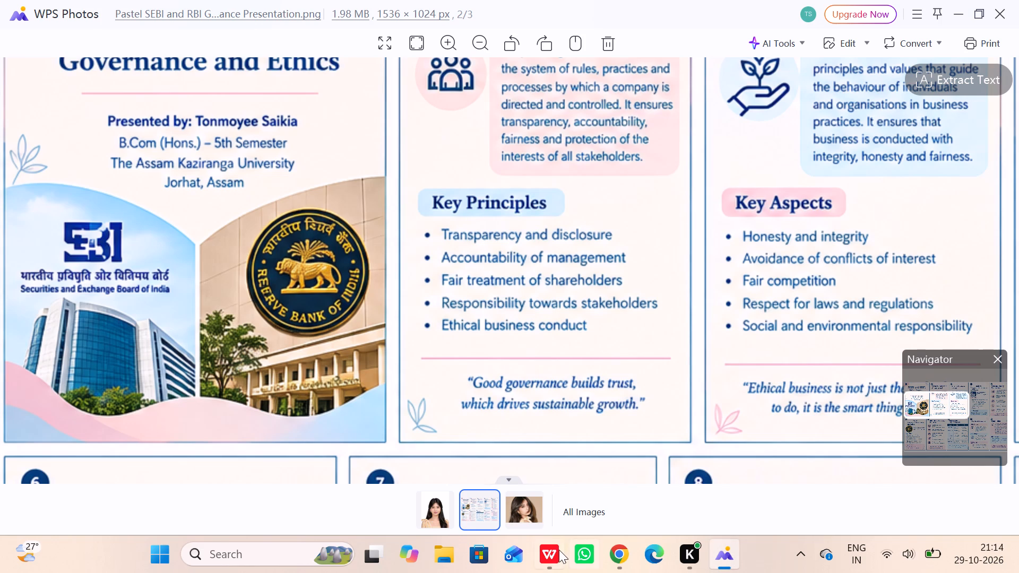
{"action": "left_click", "coordinate": [558, 549]}
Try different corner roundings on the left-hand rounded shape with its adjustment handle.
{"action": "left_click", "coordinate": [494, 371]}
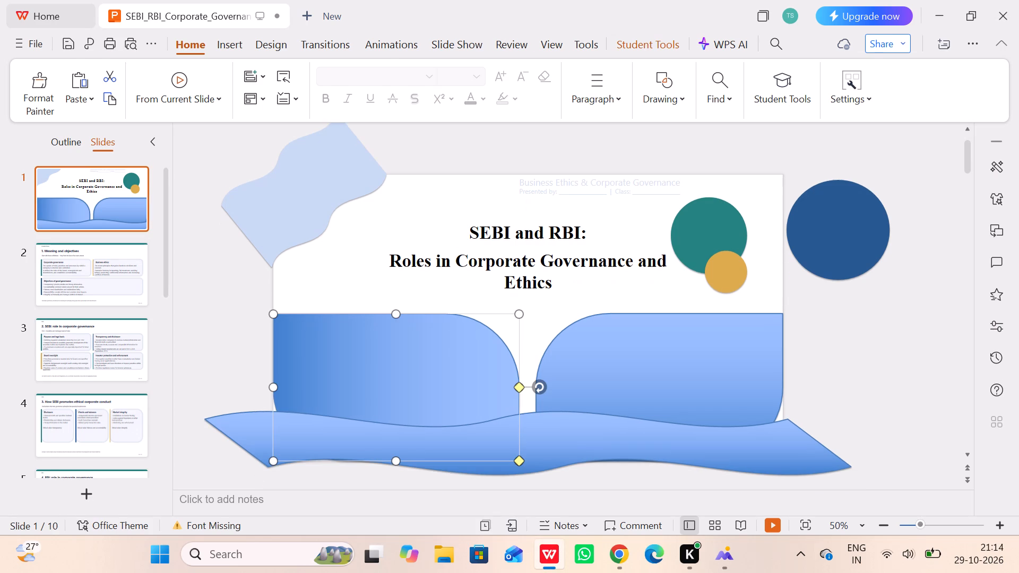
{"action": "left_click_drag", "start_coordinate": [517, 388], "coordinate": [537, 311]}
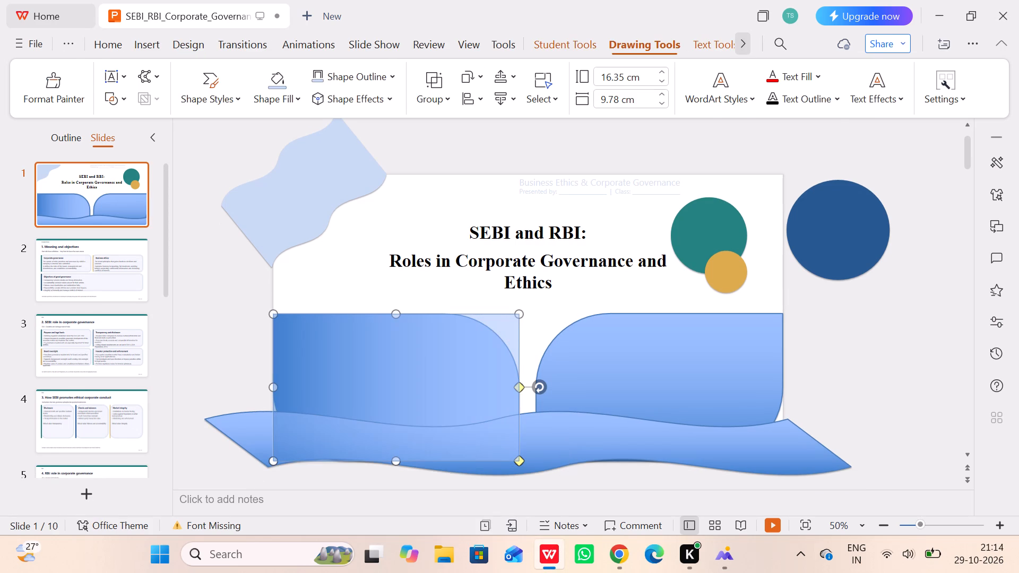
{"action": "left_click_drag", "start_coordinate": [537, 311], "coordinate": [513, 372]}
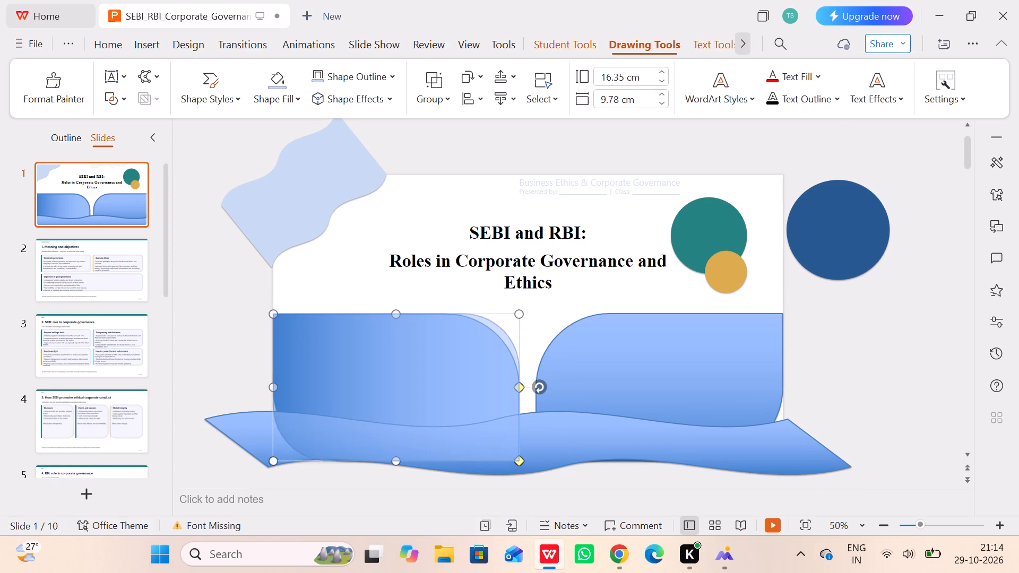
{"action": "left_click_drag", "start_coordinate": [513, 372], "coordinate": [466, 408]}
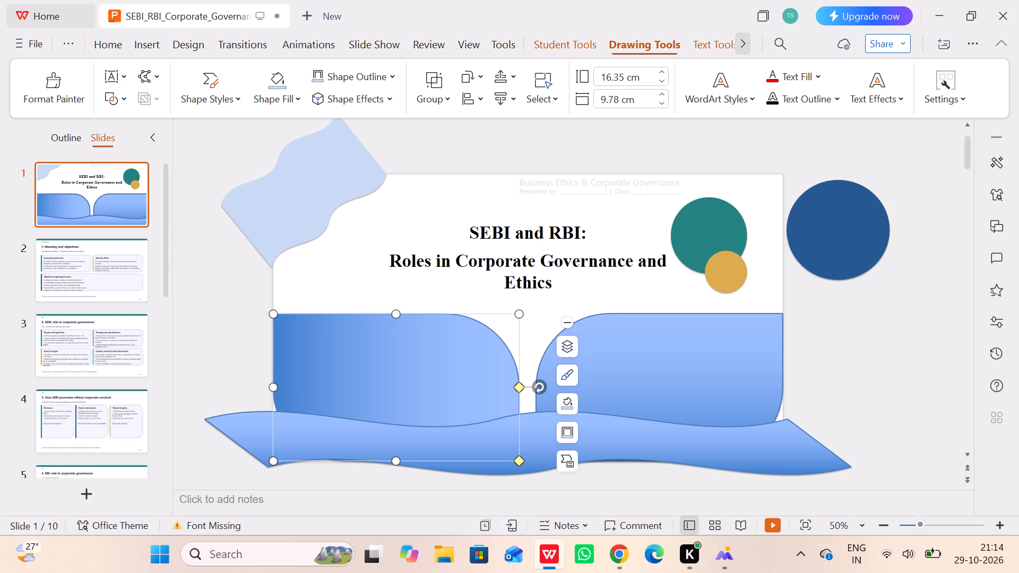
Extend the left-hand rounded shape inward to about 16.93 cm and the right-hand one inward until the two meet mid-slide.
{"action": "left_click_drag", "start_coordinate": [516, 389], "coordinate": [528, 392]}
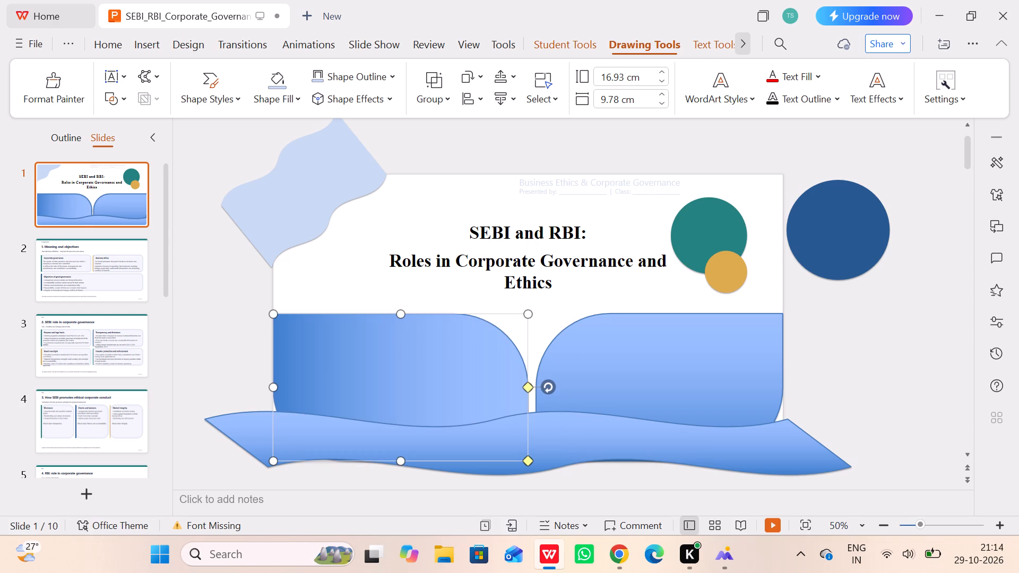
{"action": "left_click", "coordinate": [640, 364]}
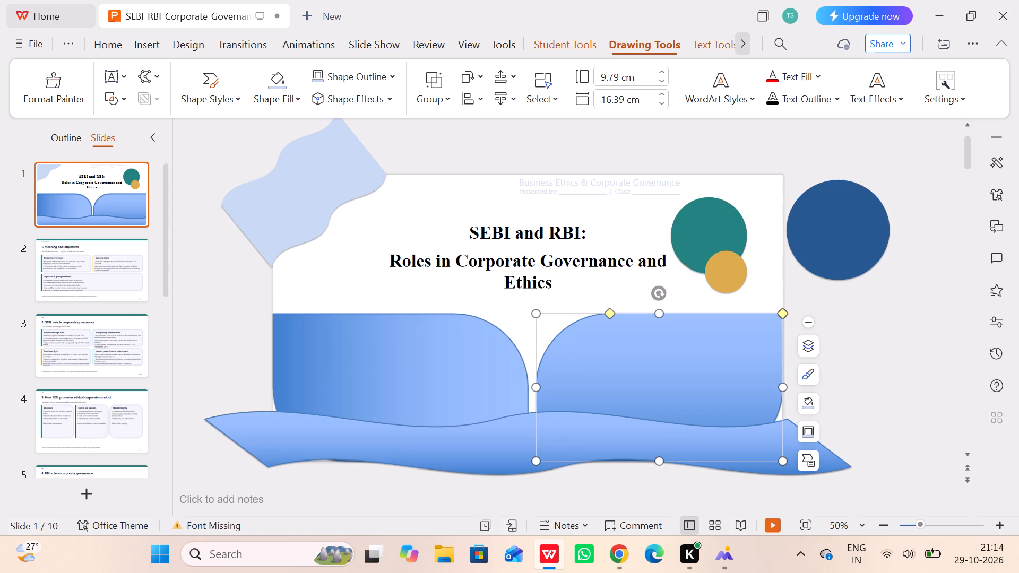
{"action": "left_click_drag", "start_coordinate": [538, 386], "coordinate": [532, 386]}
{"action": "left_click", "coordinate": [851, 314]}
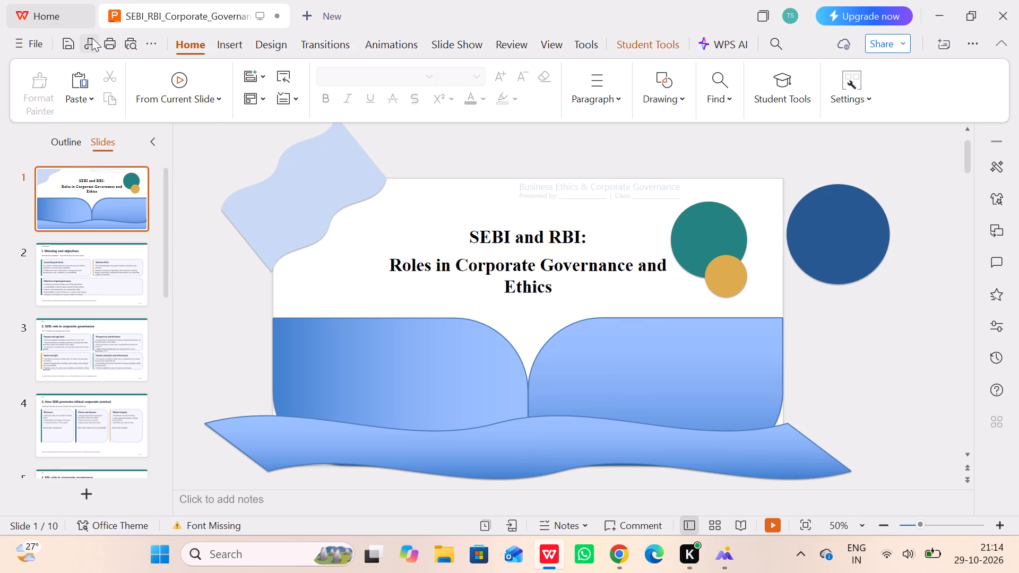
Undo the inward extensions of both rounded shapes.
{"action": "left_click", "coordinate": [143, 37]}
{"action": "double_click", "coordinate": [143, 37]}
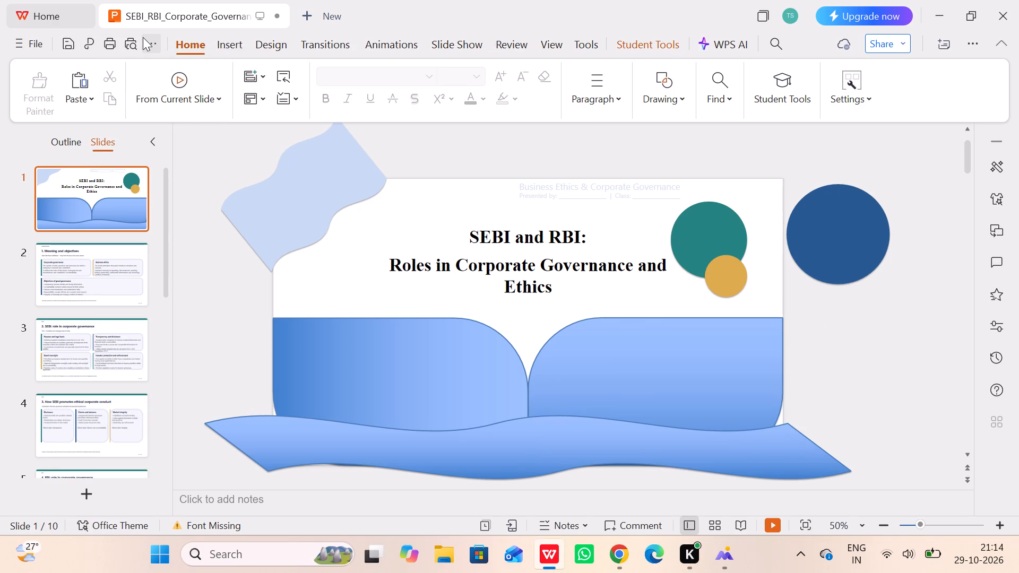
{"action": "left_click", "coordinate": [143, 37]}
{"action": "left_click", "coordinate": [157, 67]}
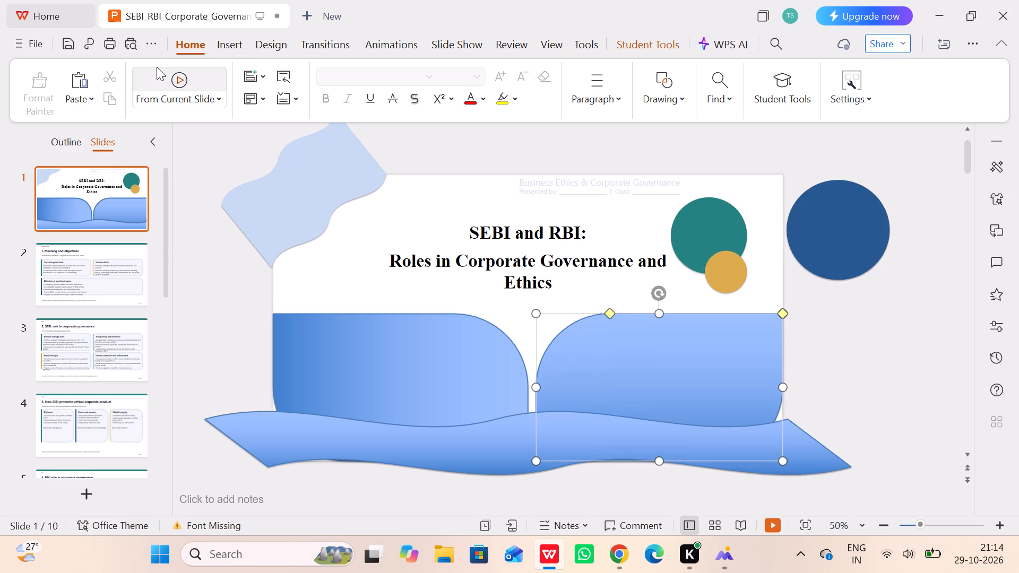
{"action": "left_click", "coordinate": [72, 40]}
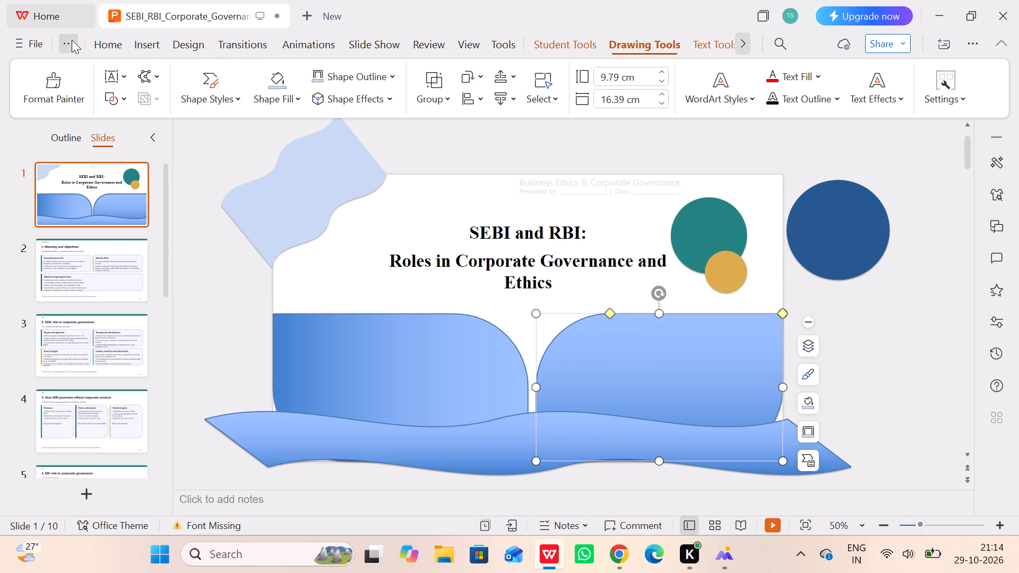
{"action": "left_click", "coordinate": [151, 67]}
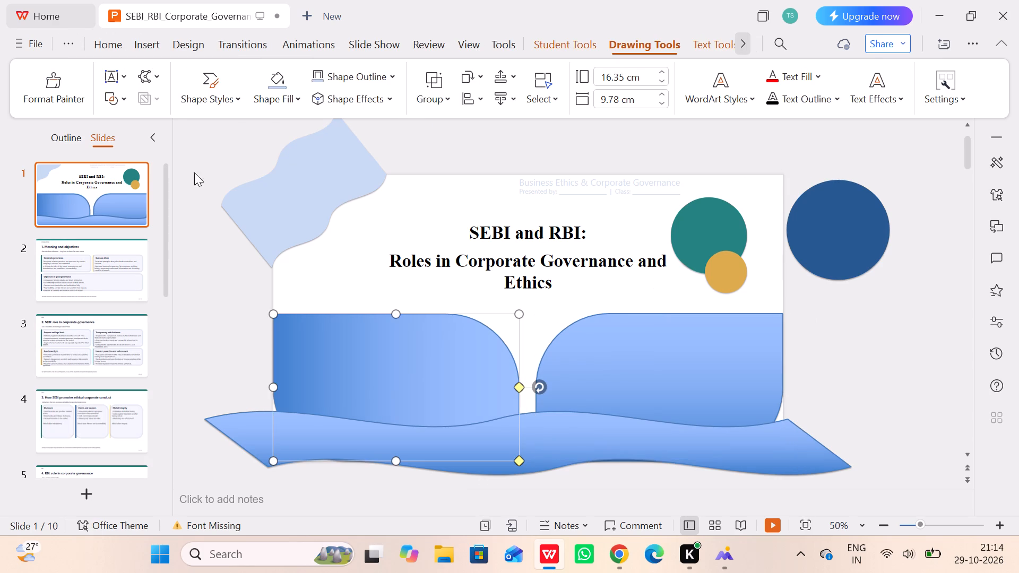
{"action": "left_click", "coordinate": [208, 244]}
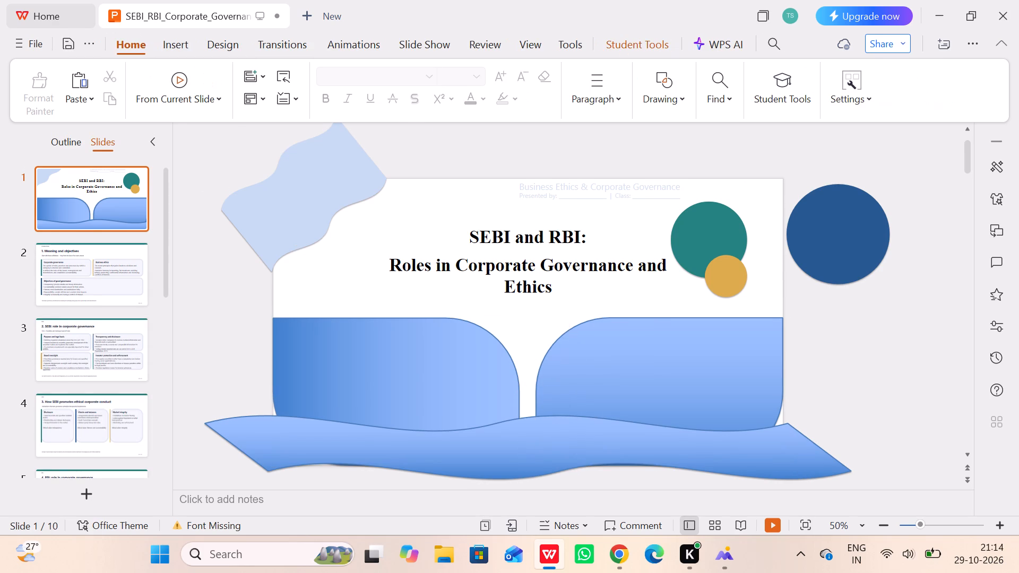
Move the dark blue circle back over the slide's upper-right corner, overlapping the green and yellow circles.
{"action": "left_click_drag", "start_coordinate": [859, 232], "coordinate": [779, 241]}
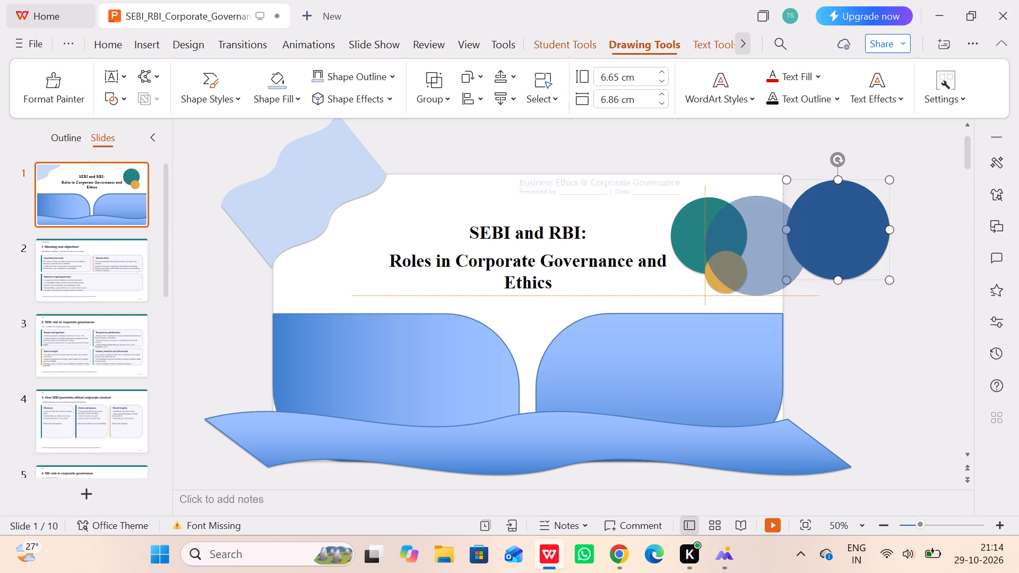
{"action": "left_click_drag", "start_coordinate": [779, 241], "coordinate": [776, 218]}
{"action": "left_click", "coordinate": [883, 220]}
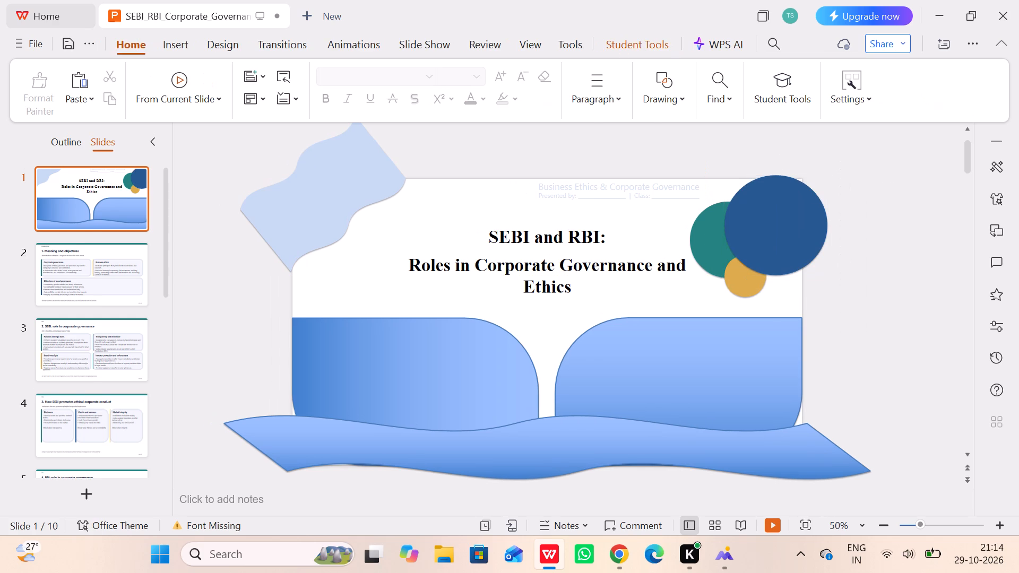
Compare the title slide with the upper part of the reference image's cover, and preview the slide full screen.
{"action": "left_click", "coordinate": [419, 363]}
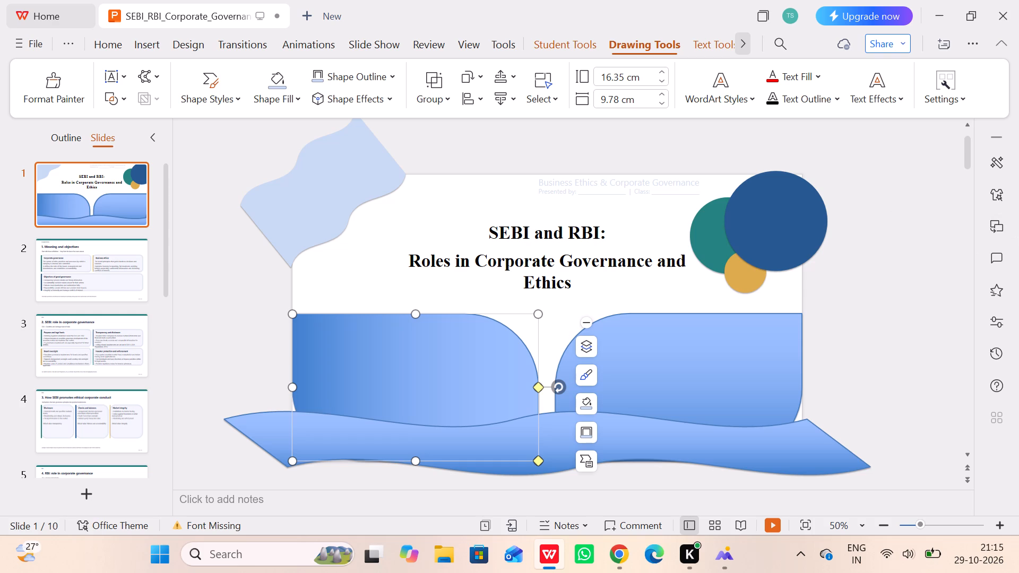
{"action": "left_click", "coordinate": [715, 550]}
{"action": "left_click_drag", "start_coordinate": [377, 258], "coordinate": [391, 311]}
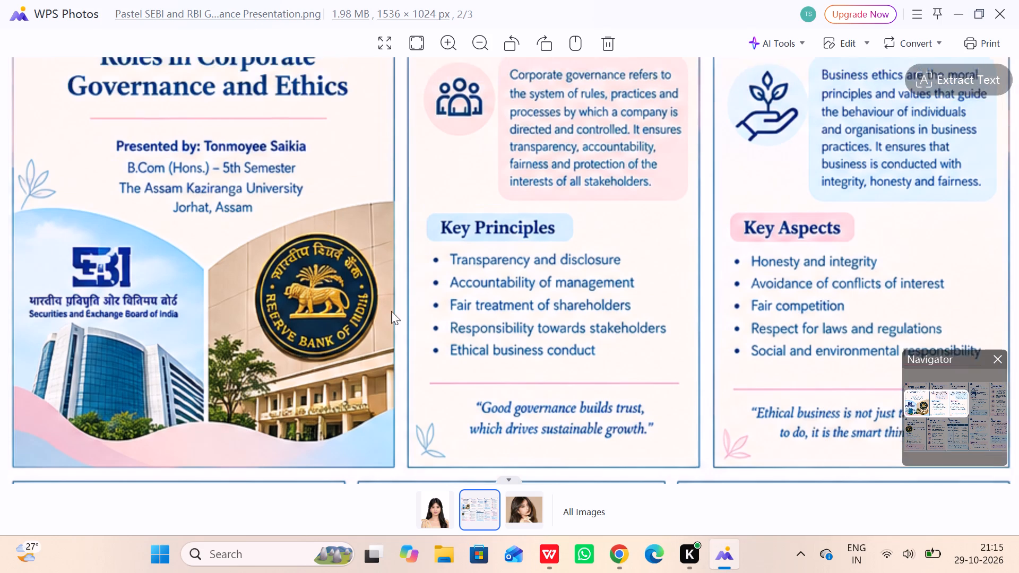
{"action": "left_click_drag", "start_coordinate": [391, 311], "coordinate": [403, 355]}
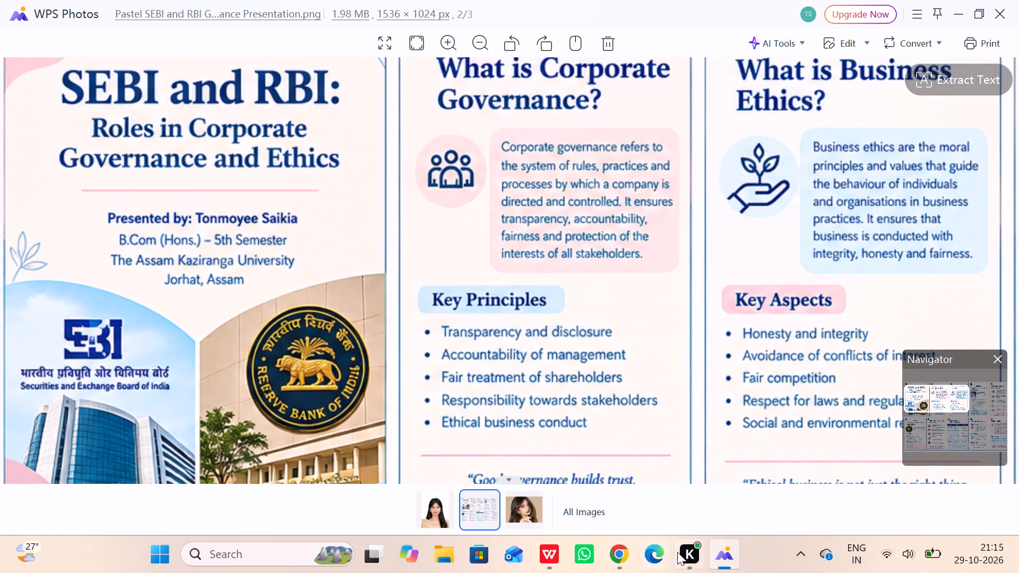
{"action": "left_click", "coordinate": [549, 551]}
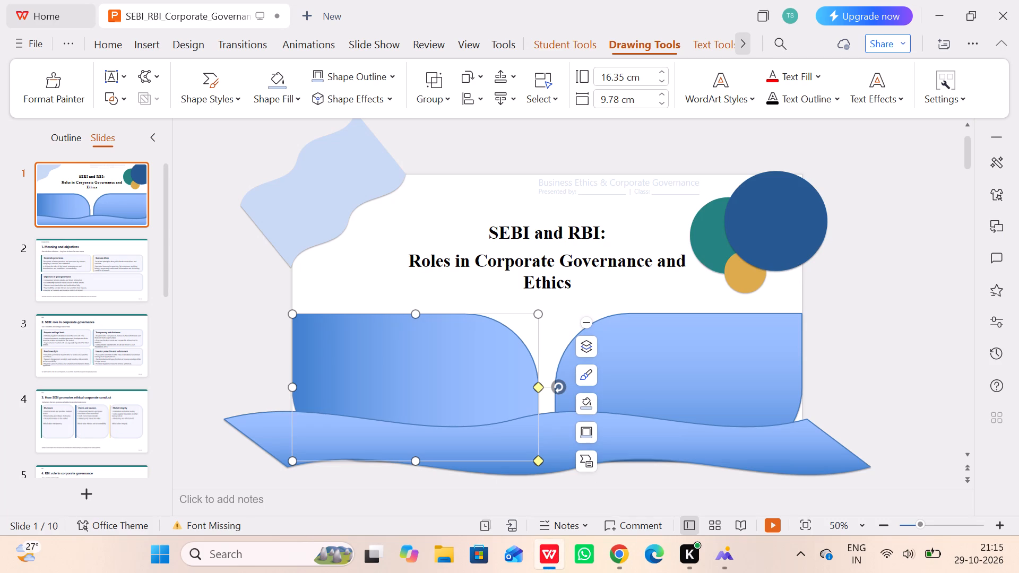
{"action": "left_click", "coordinate": [748, 235]}
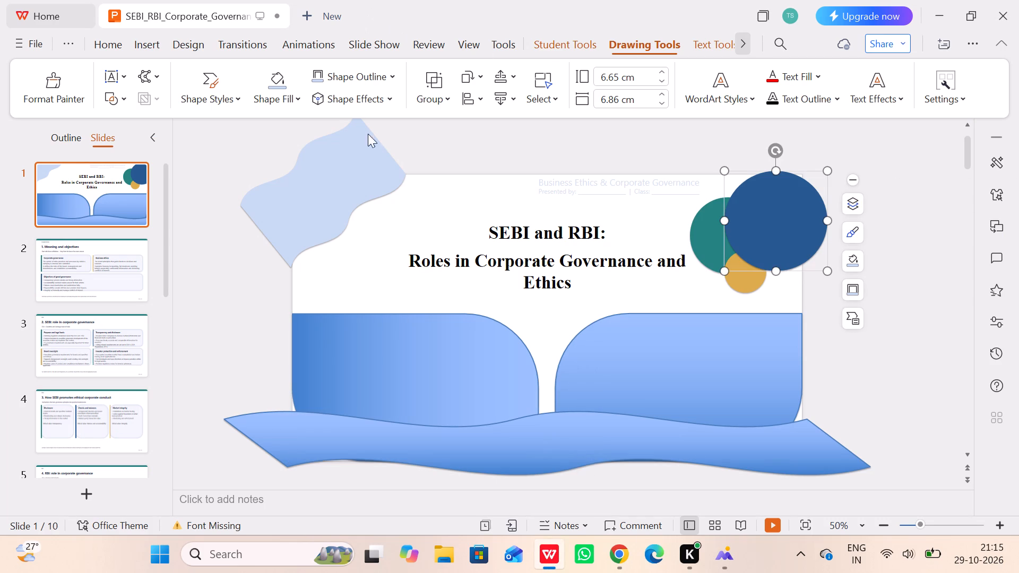
{"action": "double_click", "coordinate": [96, 203]}
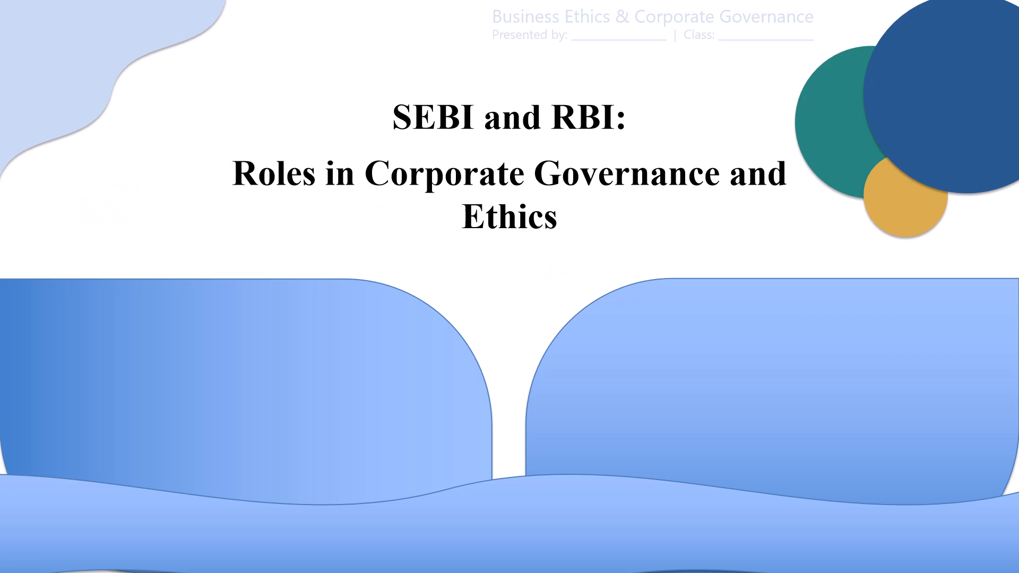
{"action": "key", "text": "Escape"}
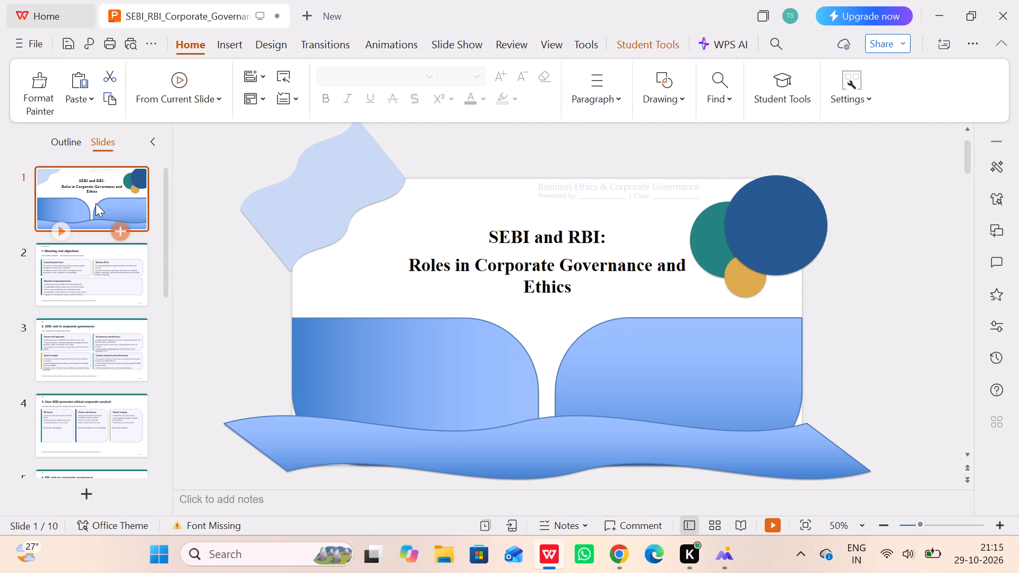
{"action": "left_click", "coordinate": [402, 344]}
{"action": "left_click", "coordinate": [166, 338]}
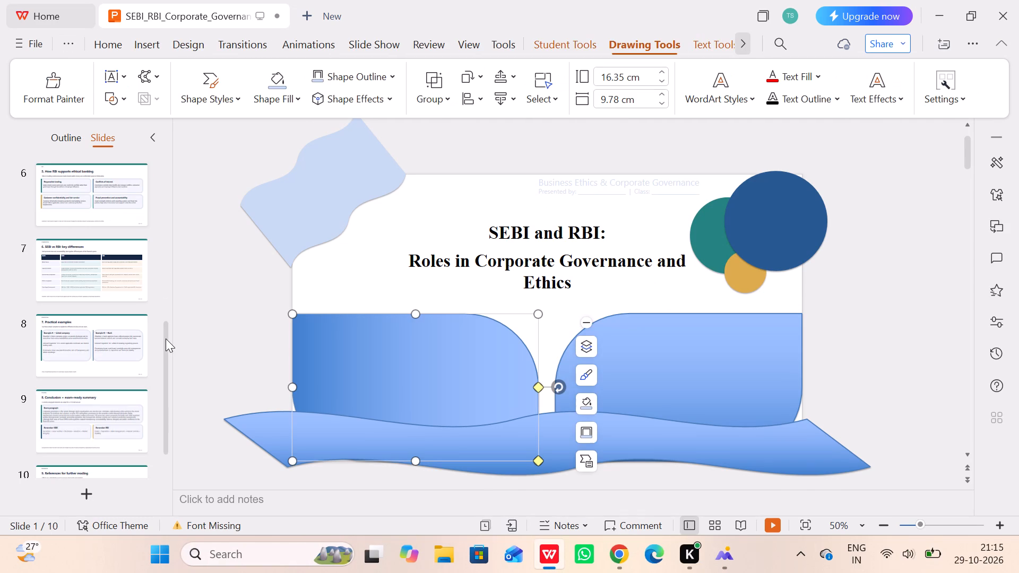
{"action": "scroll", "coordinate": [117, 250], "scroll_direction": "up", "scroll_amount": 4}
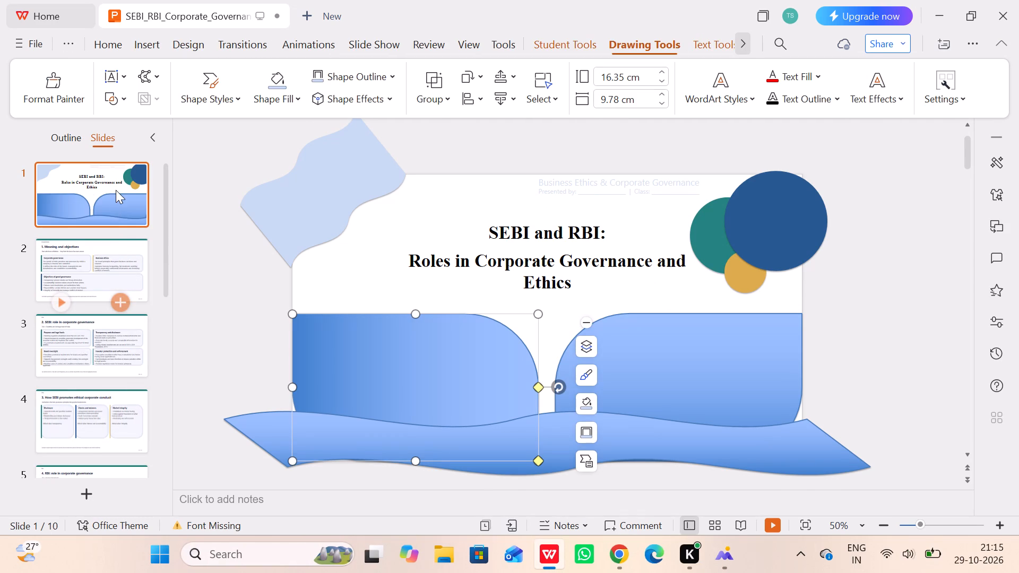
Deselect the left-hand rounded shape on the title slide and switch to WhatsApp.
{"action": "left_click", "coordinate": [116, 190]}
{"action": "left_click", "coordinate": [228, 305]}
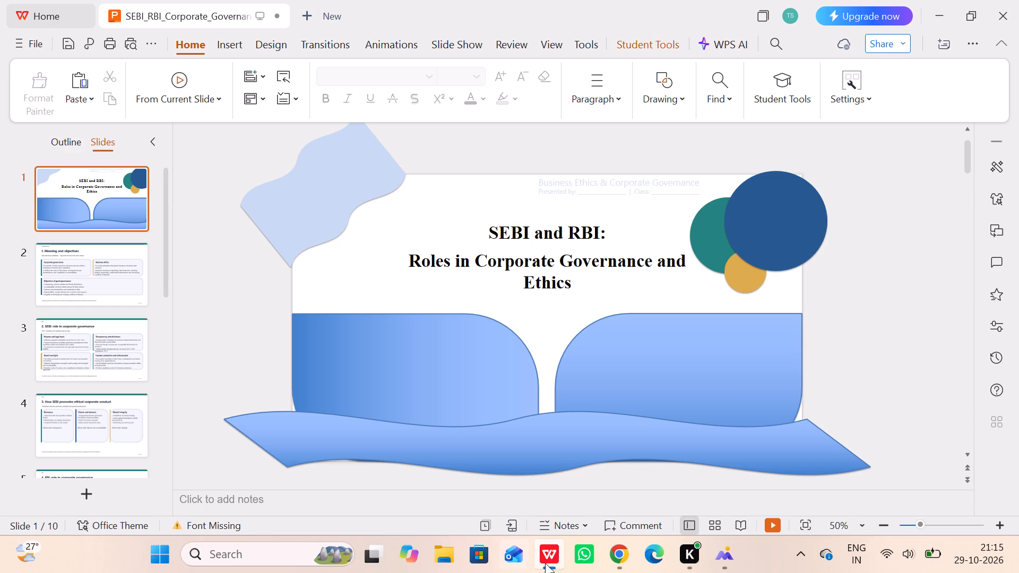
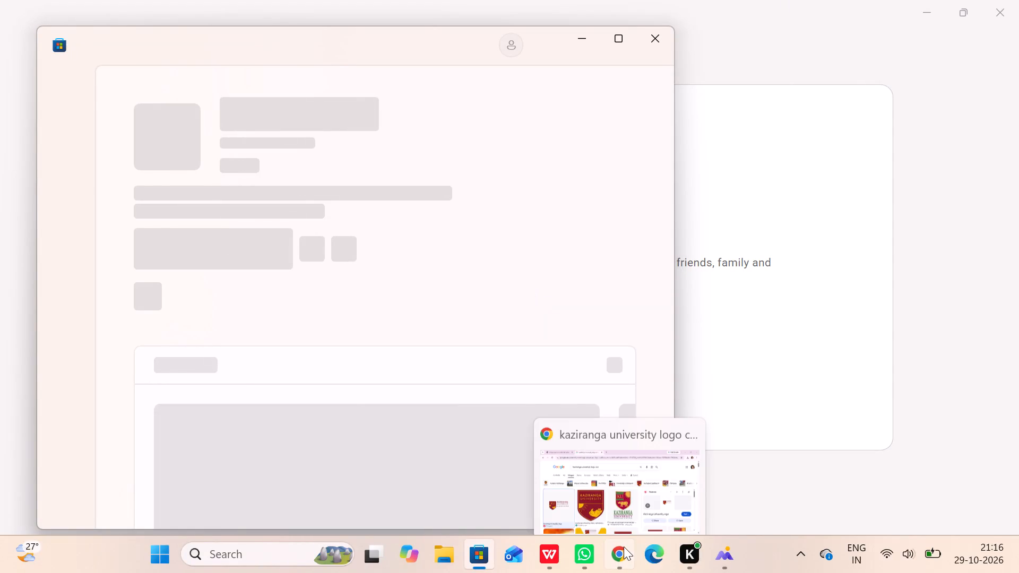
{"action": "left_click", "coordinate": [421, 6]}
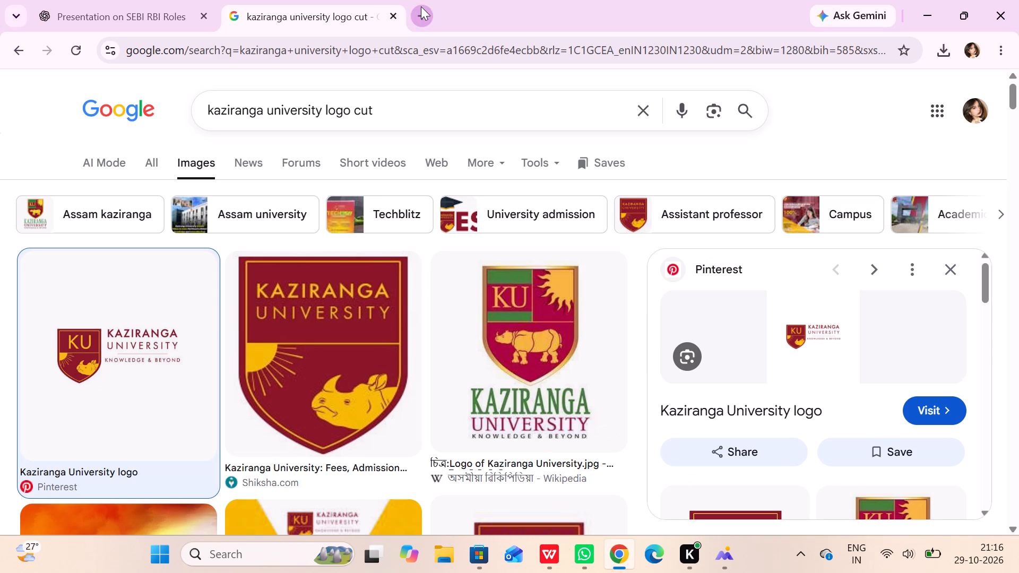
{"action": "left_click", "coordinate": [369, 44]}
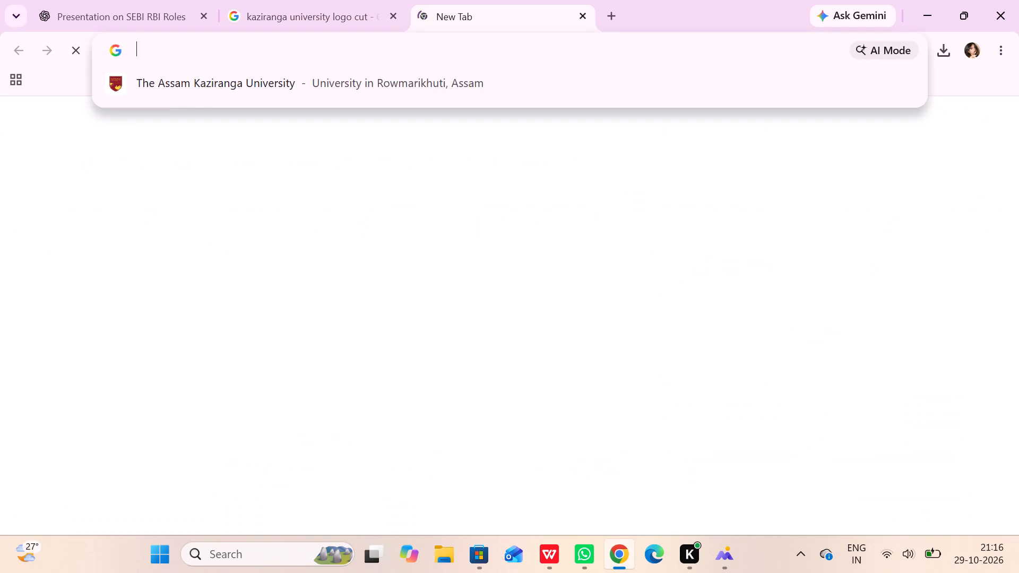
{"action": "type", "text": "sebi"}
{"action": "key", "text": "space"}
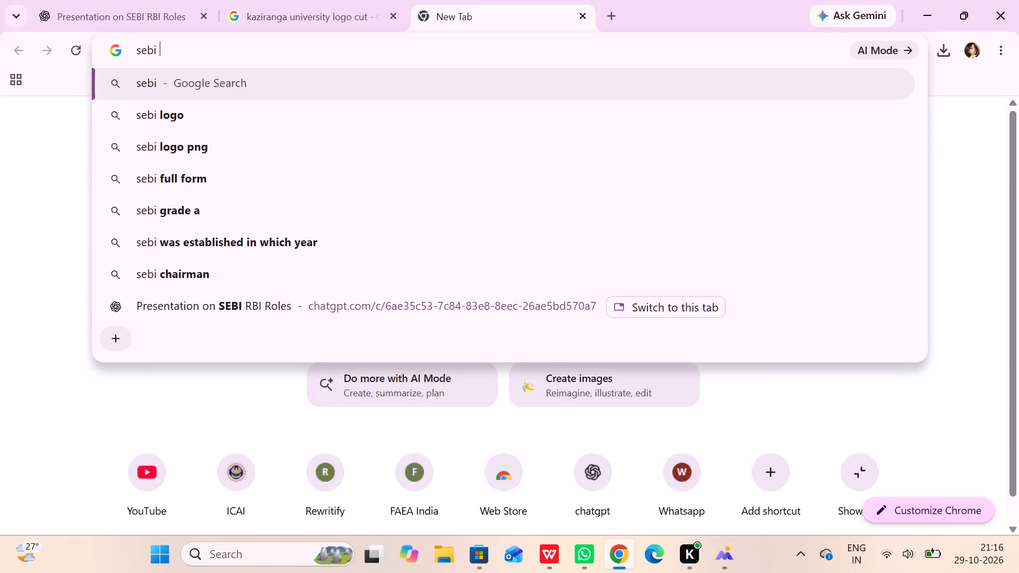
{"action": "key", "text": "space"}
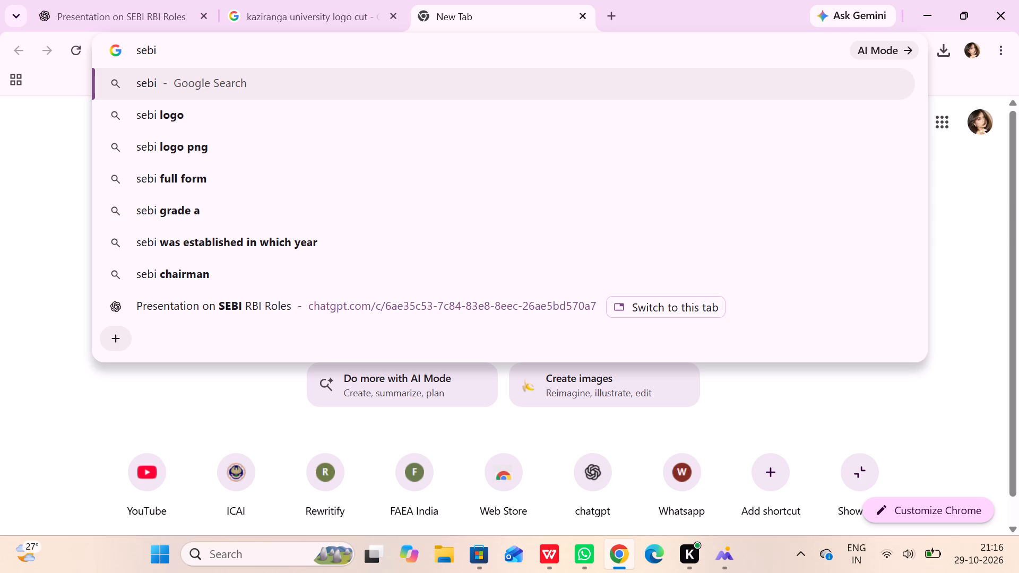
Search the web for "sebi building images" and open the ADI International result showing the SEBI logo on the glass building.
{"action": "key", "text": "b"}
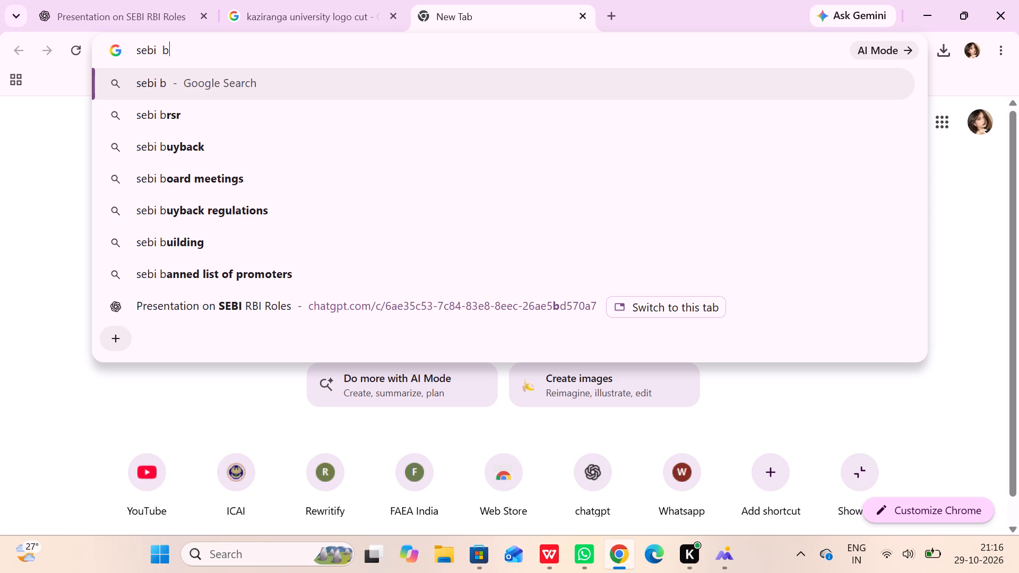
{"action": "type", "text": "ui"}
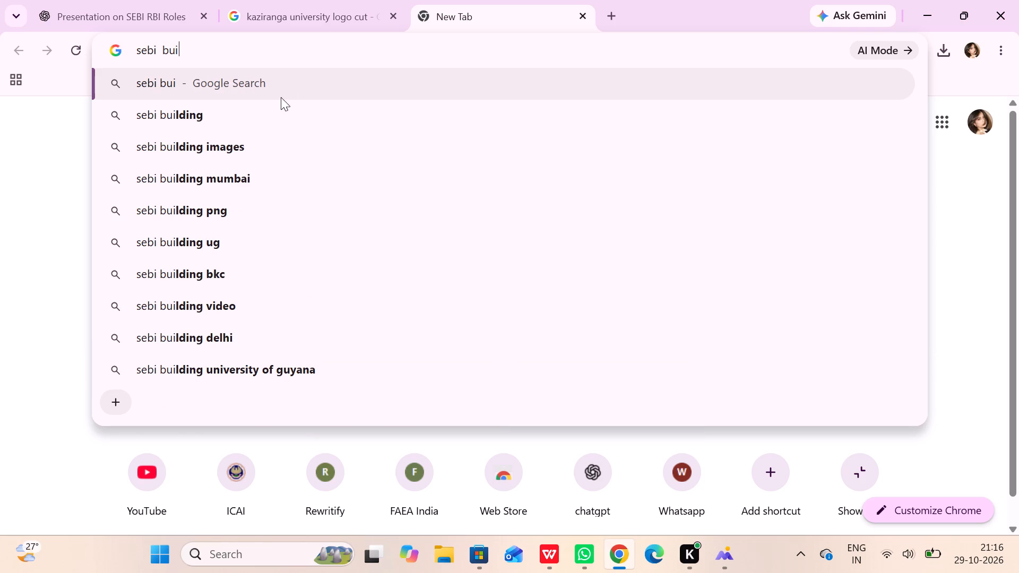
{"action": "left_click", "coordinate": [243, 137]}
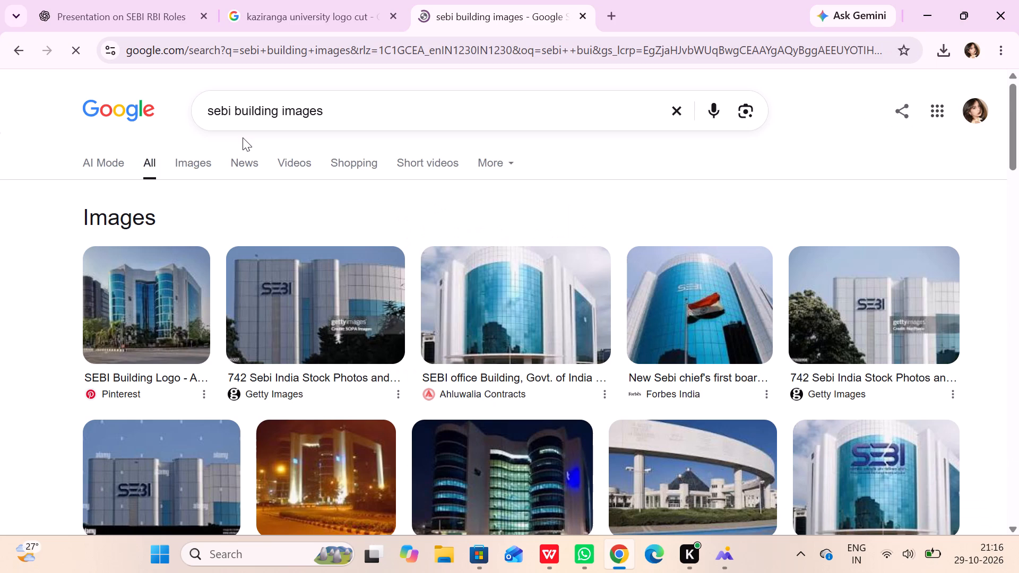
{"action": "scroll", "coordinate": [536, 261], "scroll_direction": "down", "scroll_amount": 2}
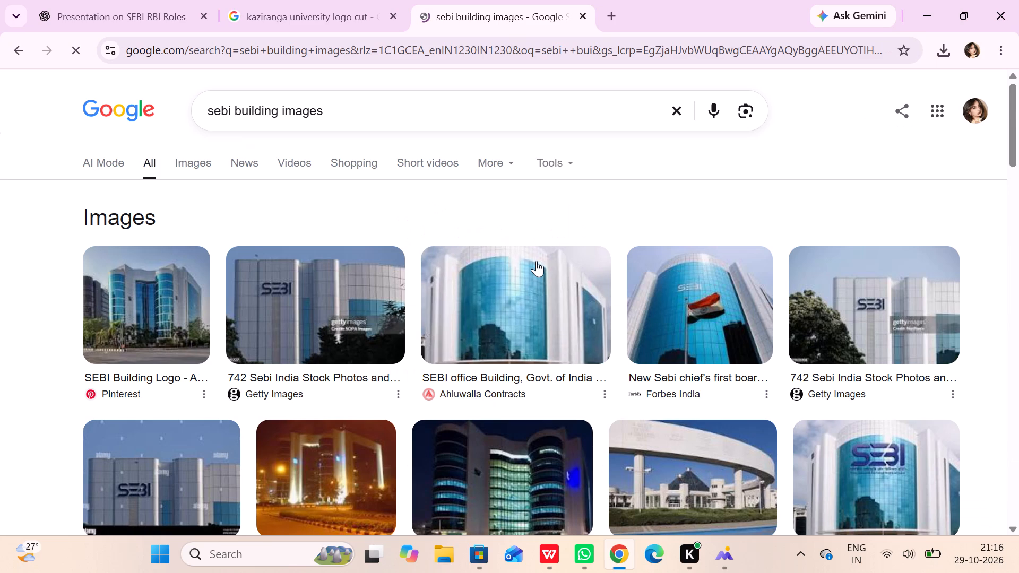
{"action": "left_click", "coordinate": [871, 266]}
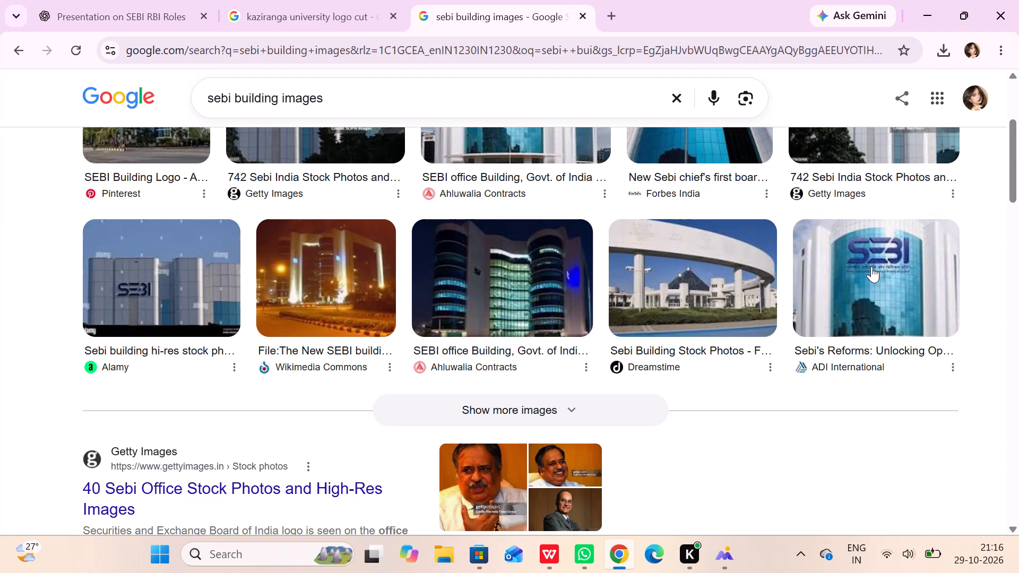
{"action": "left_click", "coordinate": [871, 266]}
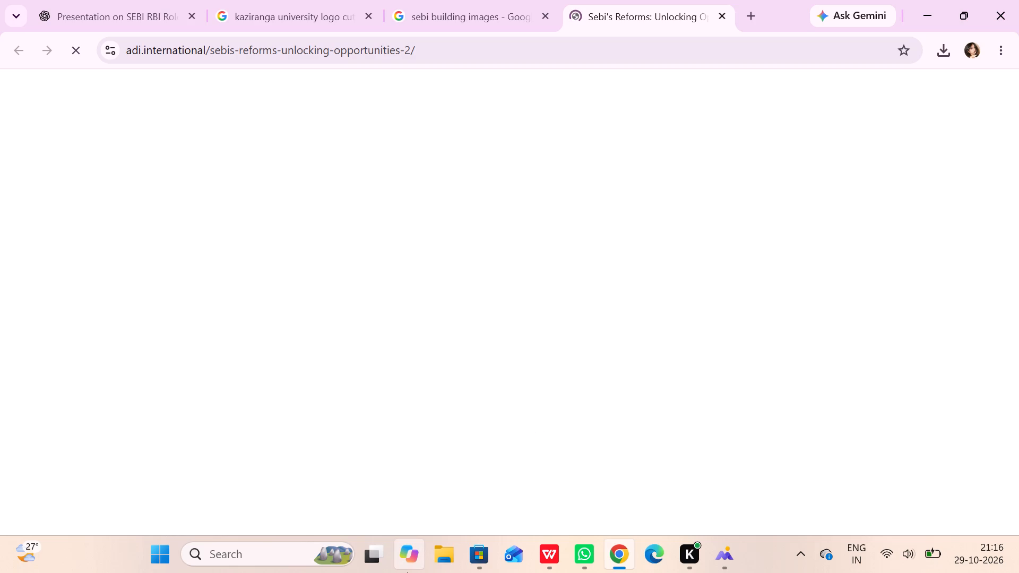
Look through the search results for SEBI building pictures alongside the selected ADI International image.
{"action": "left_click", "coordinate": [513, 6]}
{"action": "scroll", "coordinate": [460, 340], "scroll_direction": "down", "scroll_amount": 4}
{"action": "scroll", "coordinate": [460, 340], "scroll_direction": "up", "scroll_amount": 3}
{"action": "scroll", "coordinate": [460, 340], "scroll_direction": "down", "scroll_amount": 2}
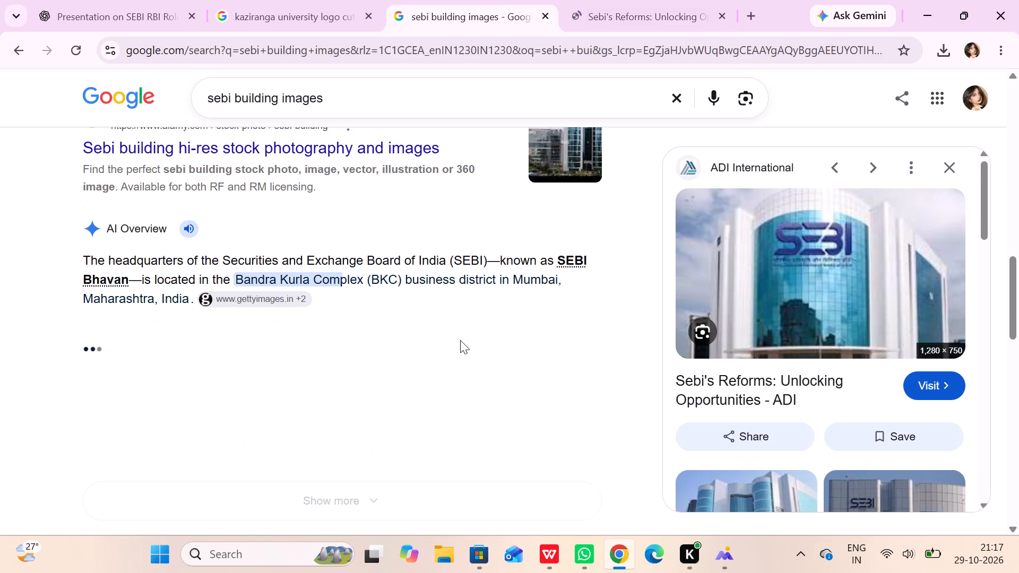
{"action": "scroll", "coordinate": [460, 340], "scroll_direction": "up", "scroll_amount": 1}
{"action": "scroll", "coordinate": [460, 340], "scroll_direction": "down", "scroll_amount": 1}
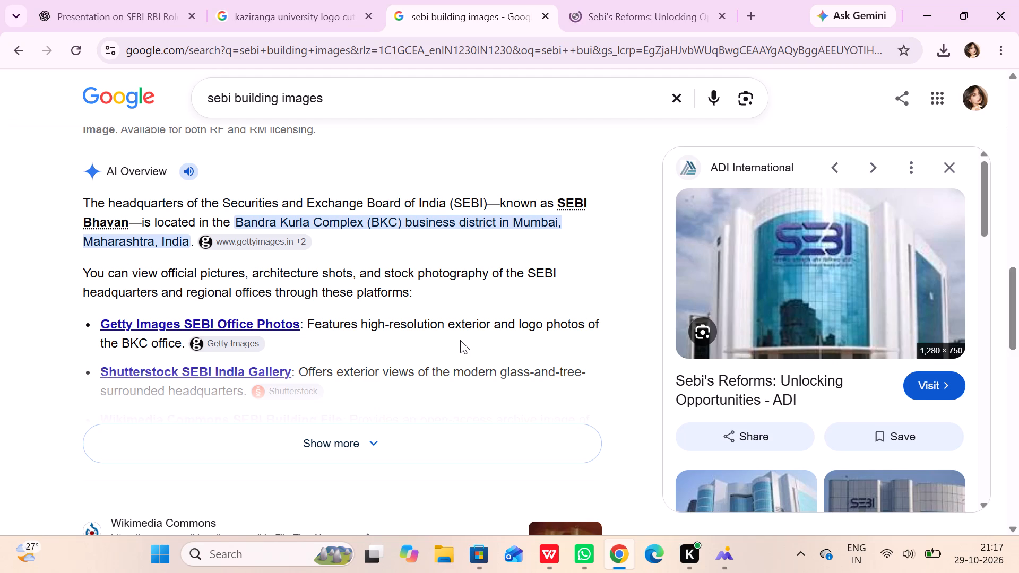
{"action": "scroll", "coordinate": [460, 340], "scroll_direction": "up", "scroll_amount": 9}
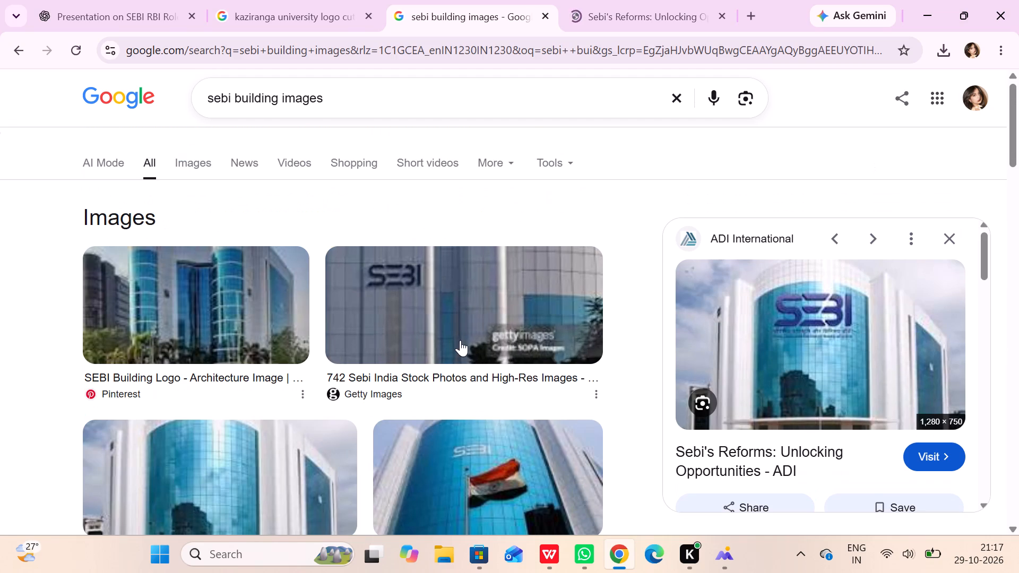
Go to the ADI International article with the large SEBI building photo and close its duplicate tab.
{"action": "left_click", "coordinate": [834, 309]}
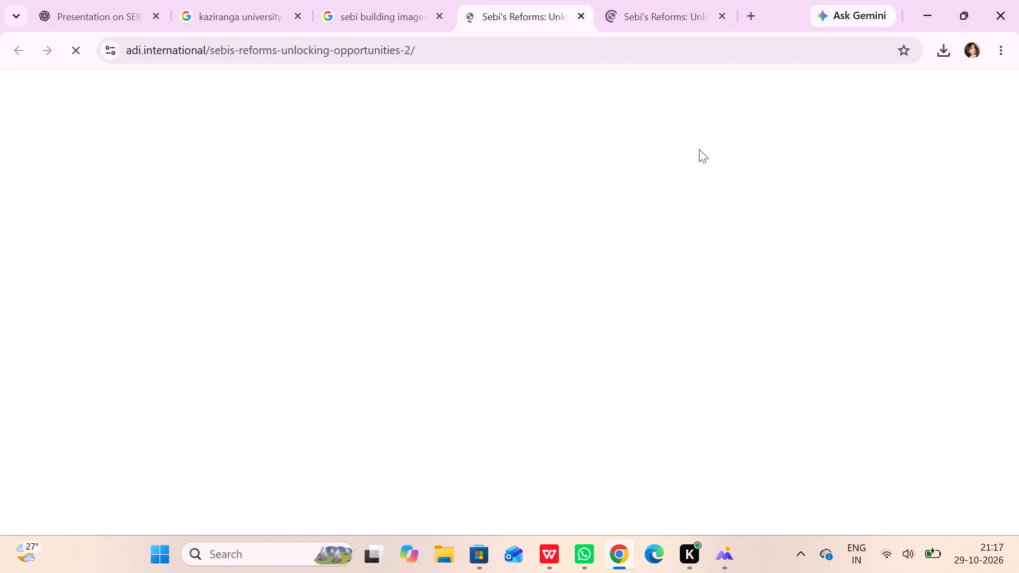
{"action": "left_click", "coordinate": [668, 7]}
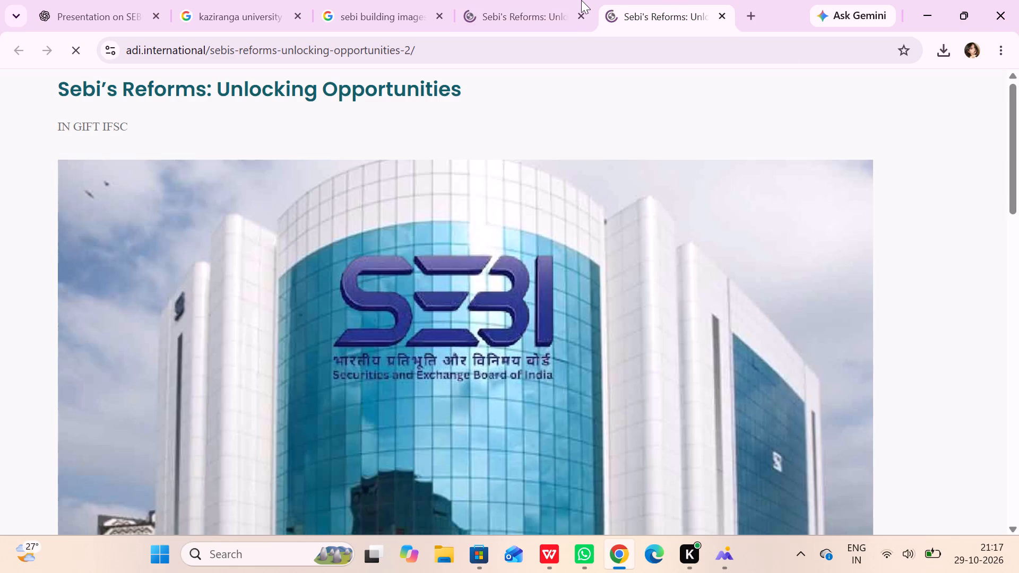
{"action": "left_click", "coordinate": [576, 17]}
{"action": "scroll", "coordinate": [462, 275], "scroll_direction": "down", "scroll_amount": 1}
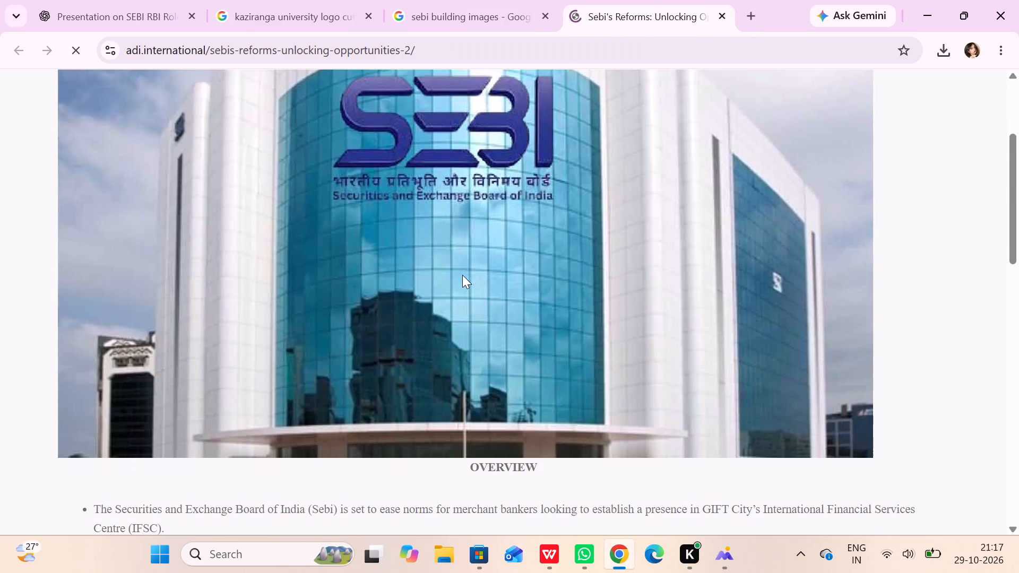
{"action": "scroll", "coordinate": [462, 275], "scroll_direction": "down", "scroll_amount": 1}
Save the article's SEBI building photo as a JPEG image named SEBI in the Downloads folder.
{"action": "right_click", "coordinate": [447, 277]}
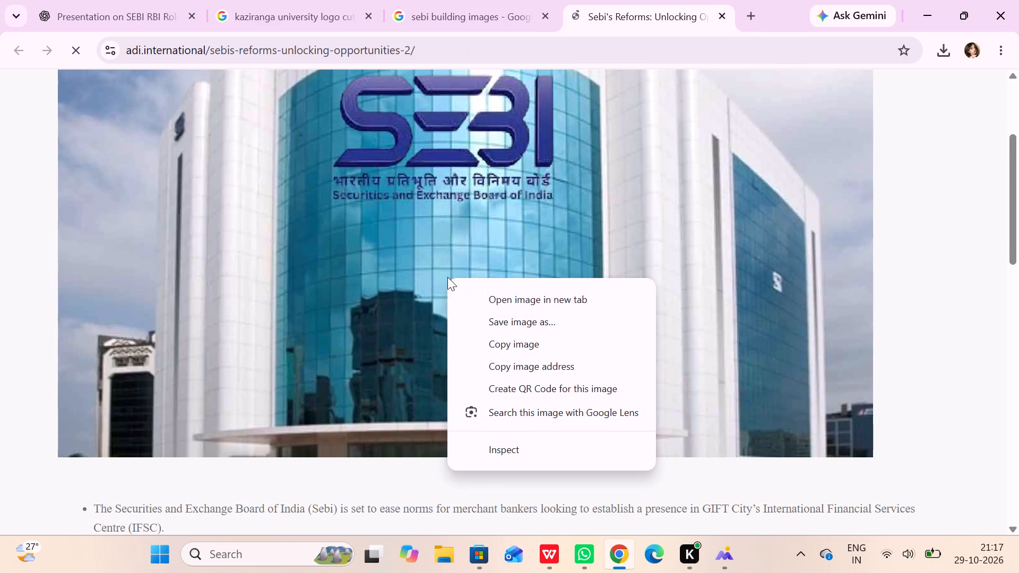
{"action": "left_click", "coordinate": [532, 322]}
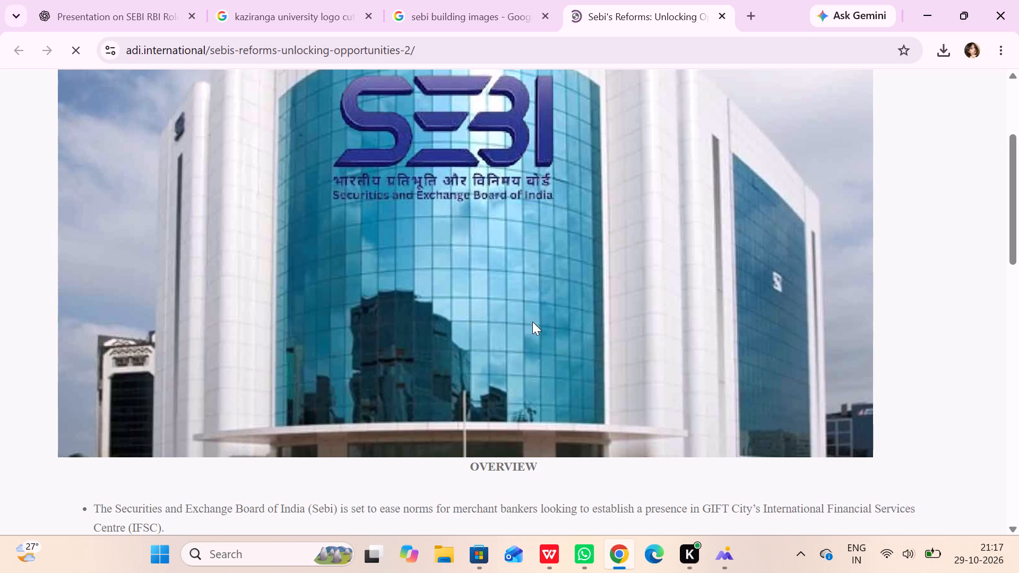
{"action": "scroll", "coordinate": [482, 262], "scroll_direction": "up", "scroll_amount": 1}
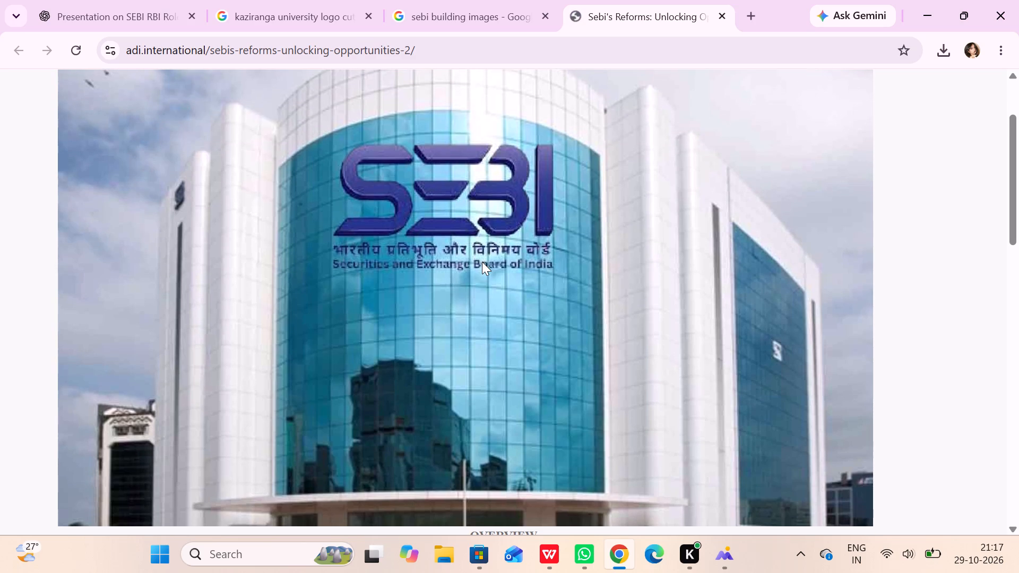
{"action": "right_click", "coordinate": [482, 262]}
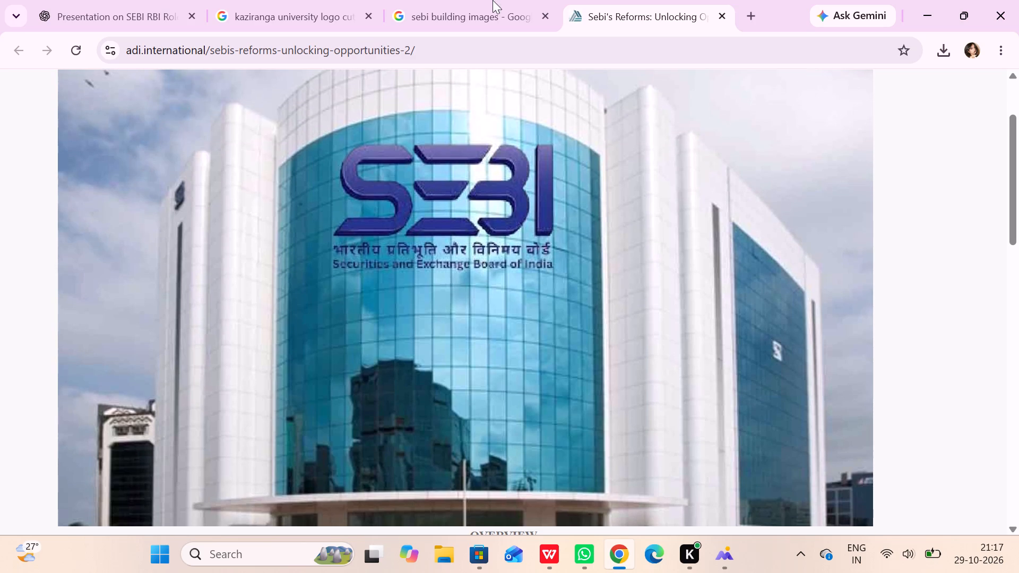
{"action": "left_click", "coordinate": [488, 7]}
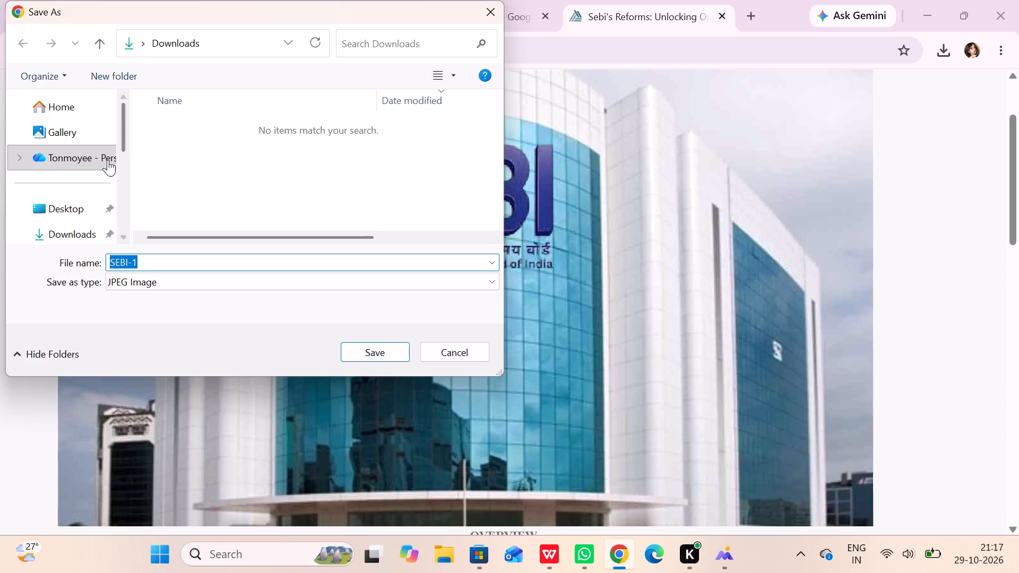
{"action": "left_click", "coordinate": [58, 103]}
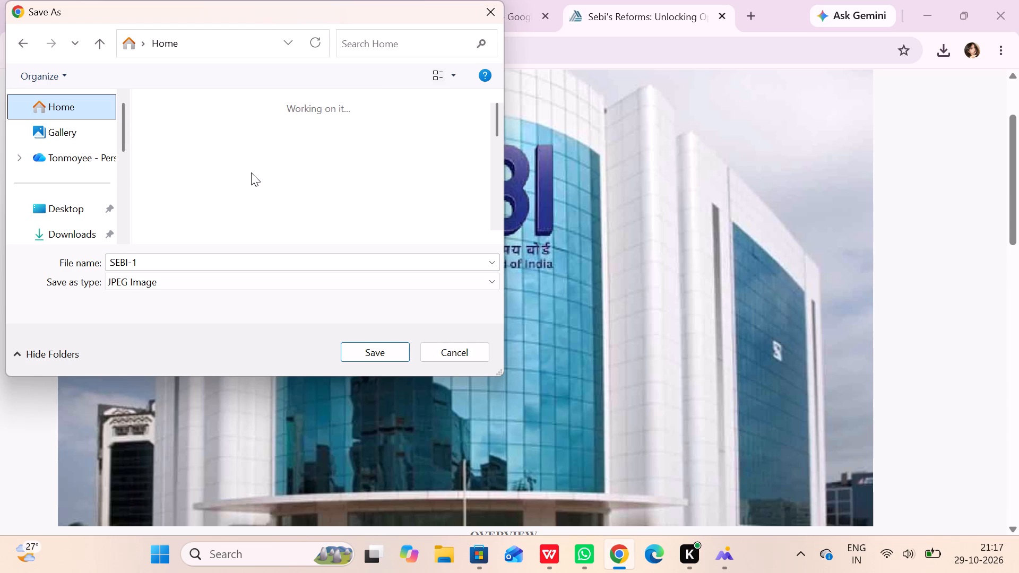
{"action": "left_click", "coordinate": [390, 351]}
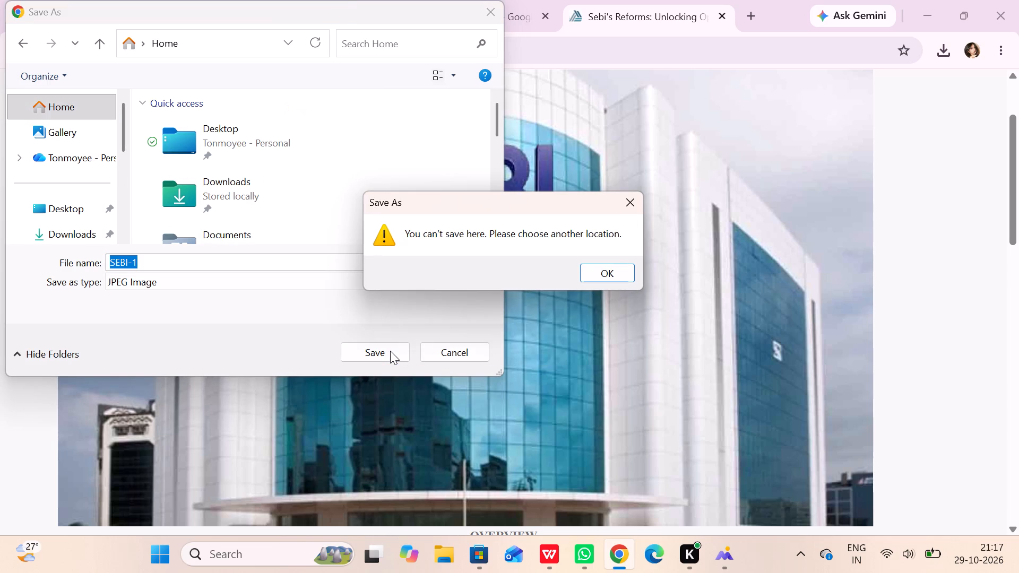
{"action": "left_click", "coordinate": [616, 274]}
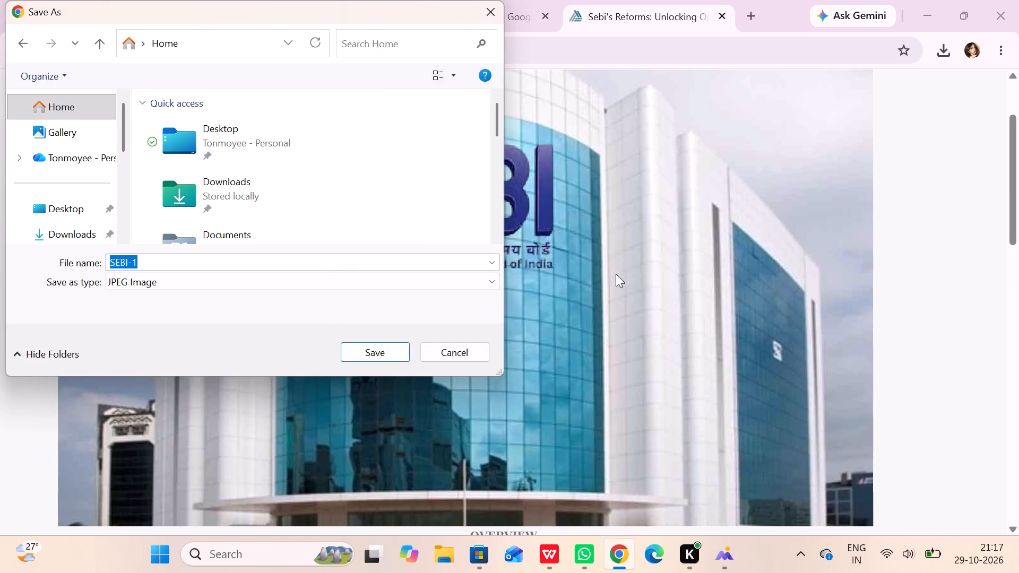
{"action": "left_click", "coordinate": [317, 265]}
{"action": "double_click", "coordinate": [317, 265]}
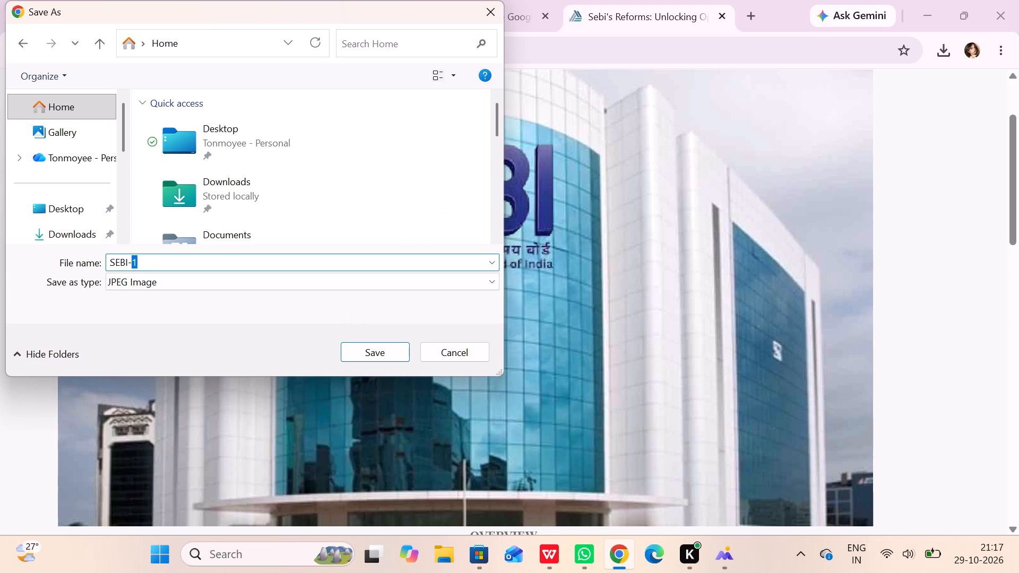
{"action": "key", "text": "BackSpace"}
{"action": "key", "text": "BackSpace"}
{"action": "left_click", "coordinate": [371, 346]}
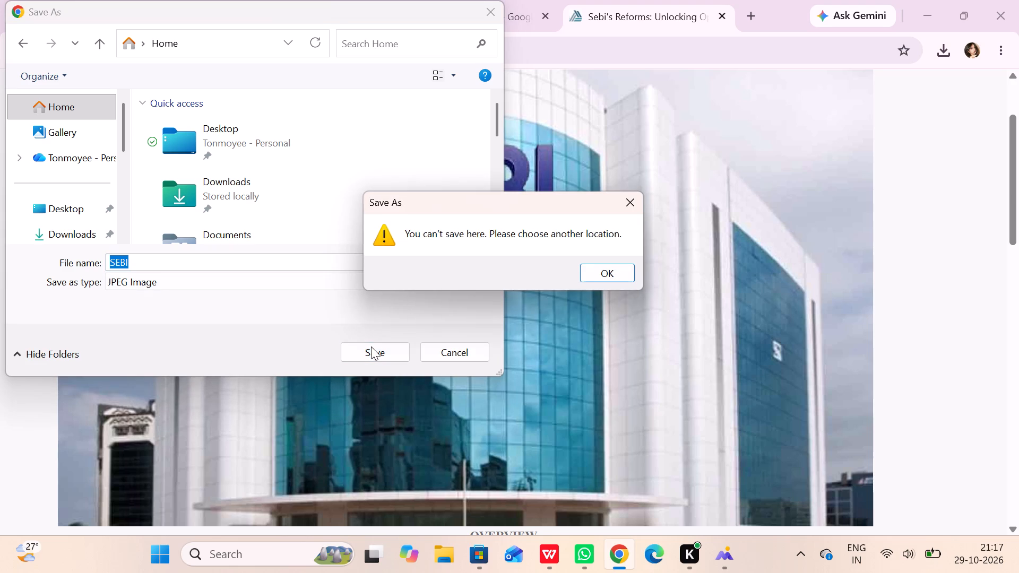
{"action": "left_click", "coordinate": [605, 273]}
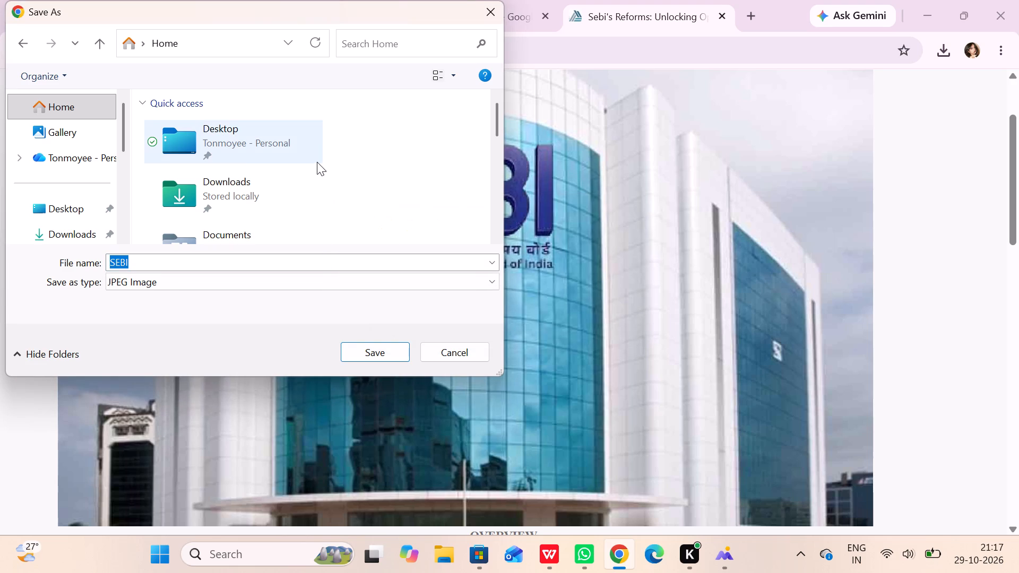
{"action": "left_click", "coordinate": [72, 231]}
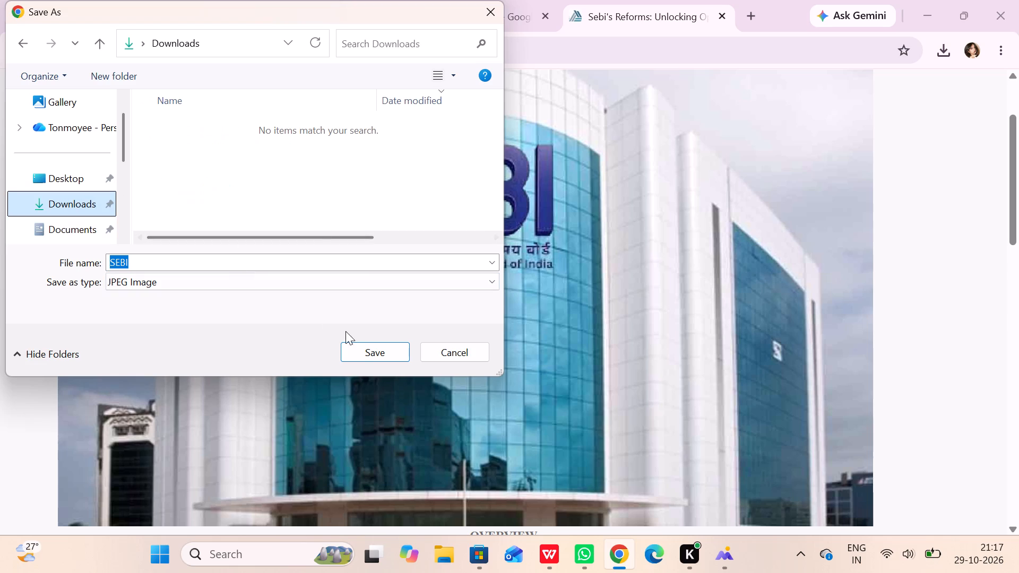
{"action": "left_click", "coordinate": [367, 353]}
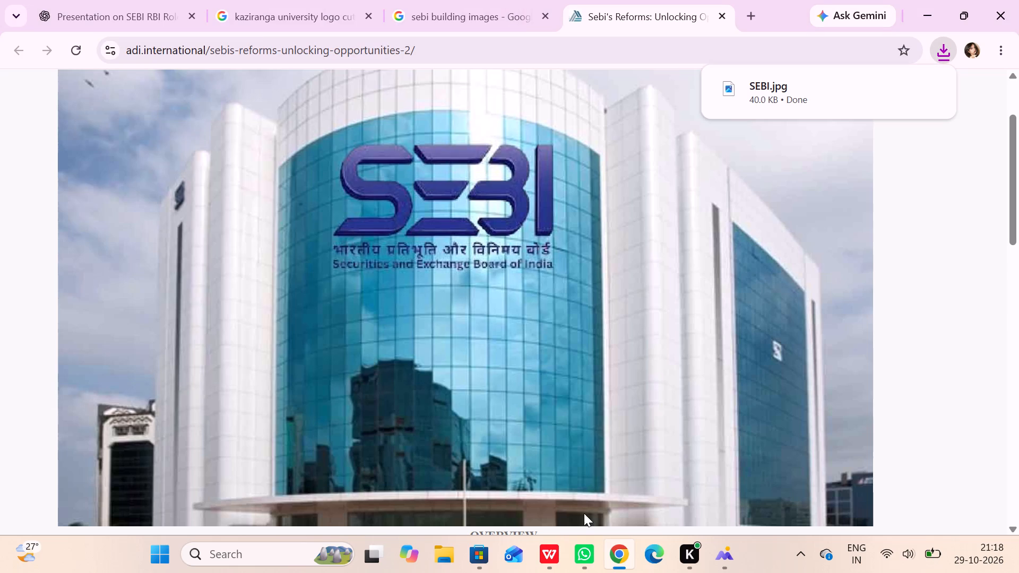
Search the web for "rbi building images" in a new tab.
{"action": "left_click", "coordinate": [746, 11]}
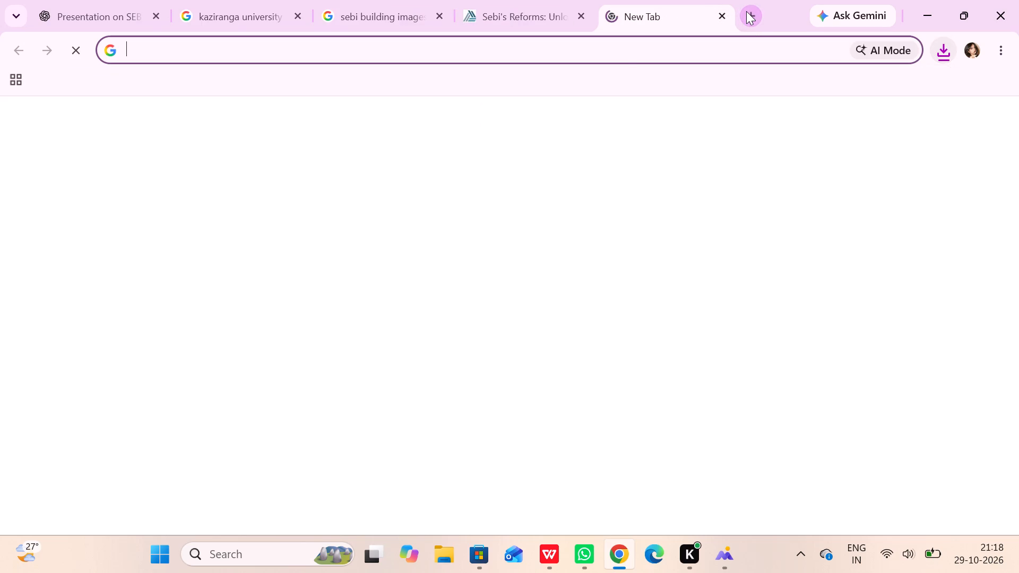
{"action": "left_click", "coordinate": [620, 56]}
{"action": "type", "text": "rbi"}
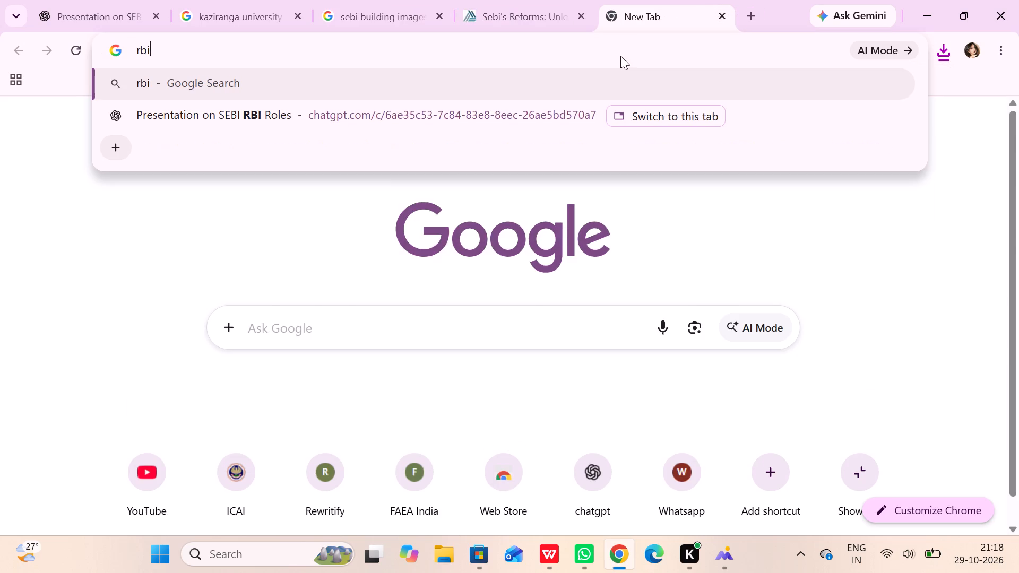
{"action": "key", "text": "space"}
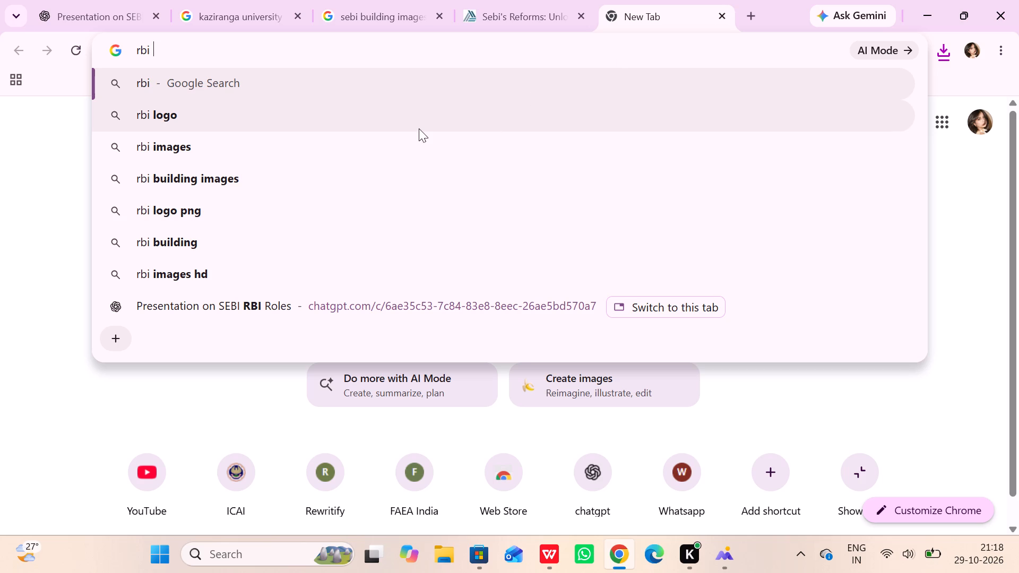
{"action": "left_click", "coordinate": [332, 173]}
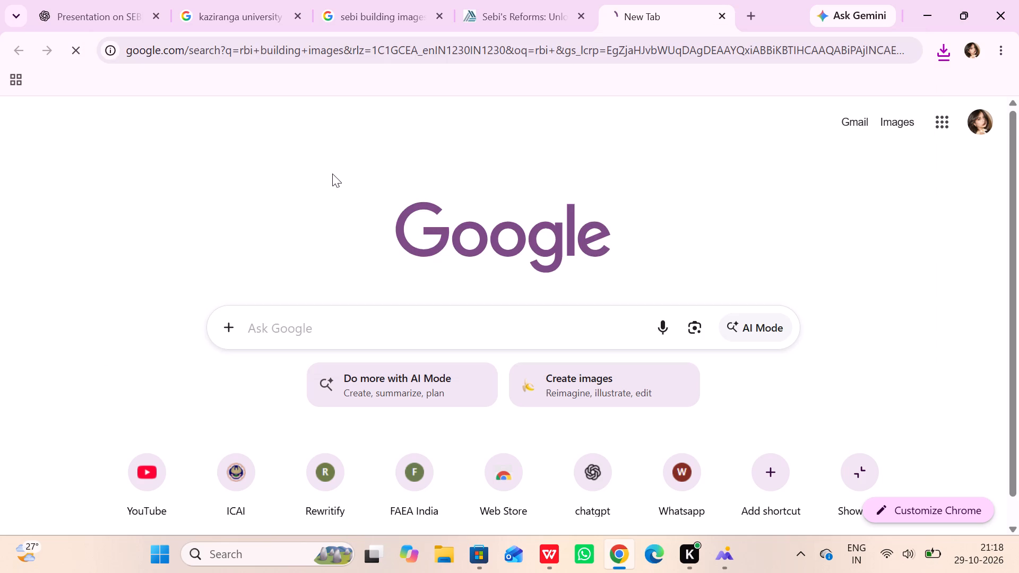
Look through the search results for a suitable RBI building picture and switch to image results only.
{"action": "scroll", "coordinate": [304, 284], "scroll_direction": "down", "scroll_amount": 1}
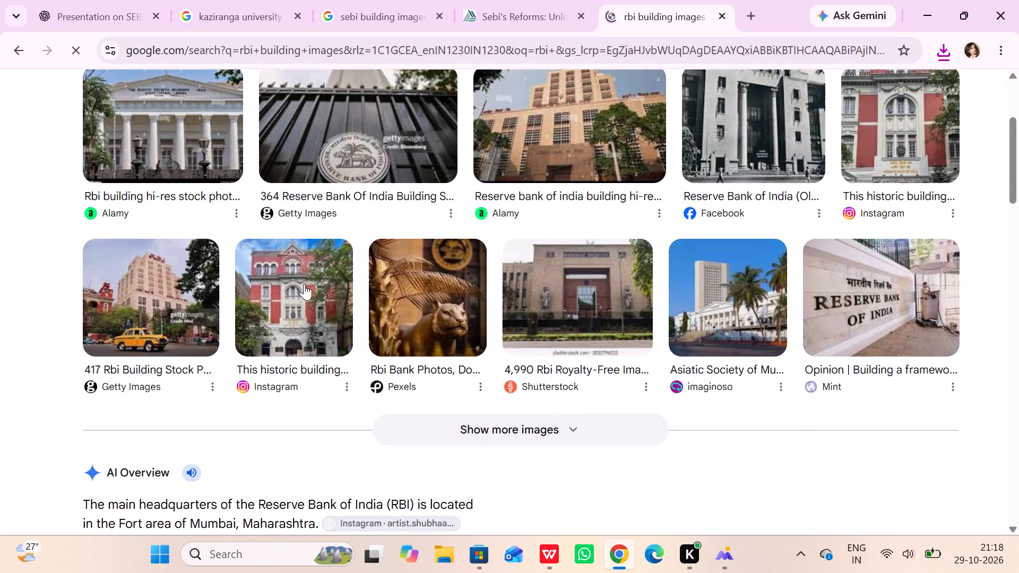
{"action": "scroll", "coordinate": [304, 284], "scroll_direction": "down", "scroll_amount": 1}
{"action": "scroll", "coordinate": [304, 284], "scroll_direction": "up", "scroll_amount": 2}
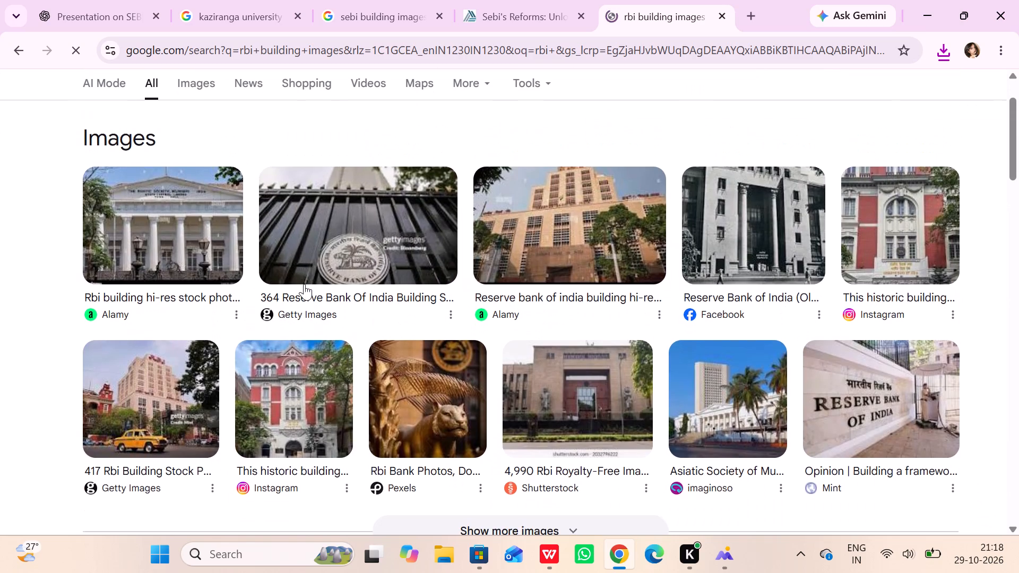
{"action": "scroll", "coordinate": [304, 284], "scroll_direction": "up", "scroll_amount": 1}
{"action": "scroll", "coordinate": [555, 317], "scroll_direction": "down", "scroll_amount": 4}
{"action": "scroll", "coordinate": [555, 317], "scroll_direction": "up", "scroll_amount": 1}
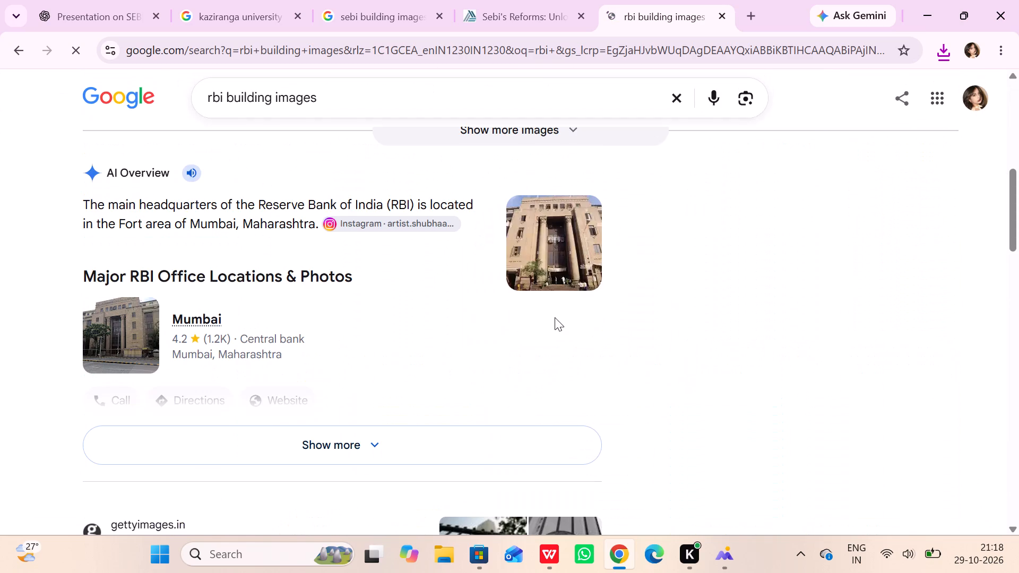
{"action": "scroll", "coordinate": [555, 317], "scroll_direction": "up", "scroll_amount": 2}
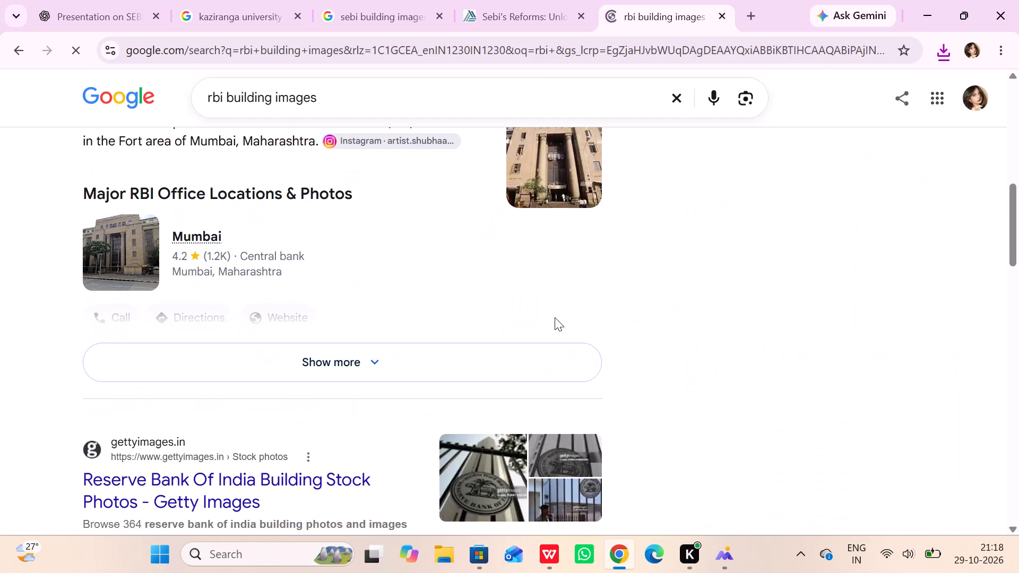
{"action": "left_click", "coordinate": [184, 164]}
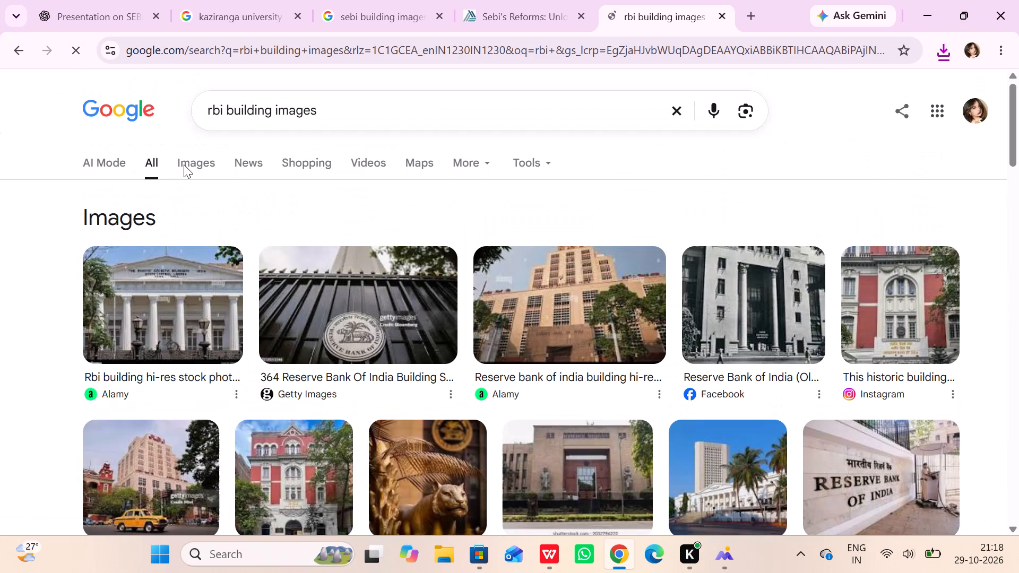